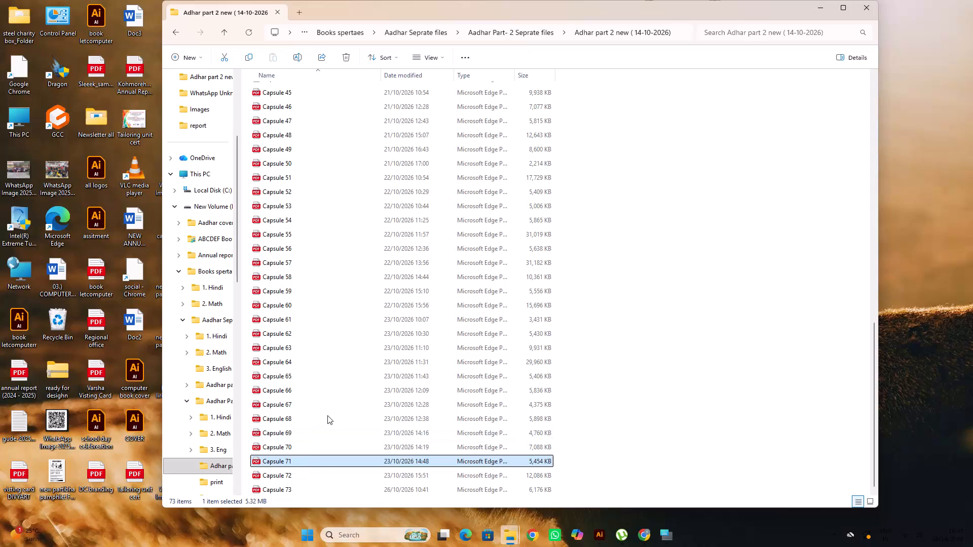
Preview the Capsule 71 PDF in Microsoft Edge to check its first pages and close it.
{"action": "scroll", "coordinate": [326, 415], "scroll_direction": "down", "scroll_amount": 3}
{"action": "left_click", "coordinate": [310, 456]}
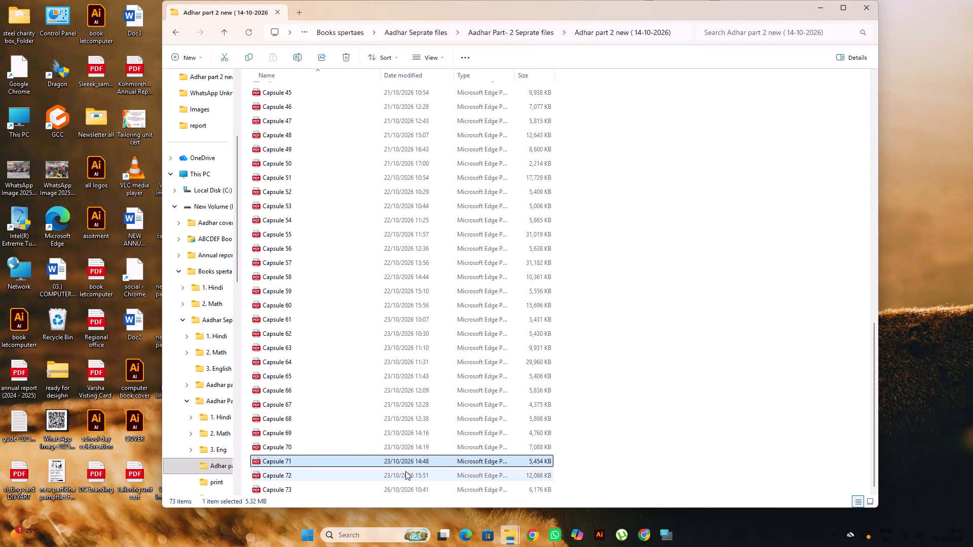
{"action": "double_click", "coordinate": [383, 460]}
{"action": "scroll", "coordinate": [478, 303], "scroll_direction": "down", "scroll_amount": 3}
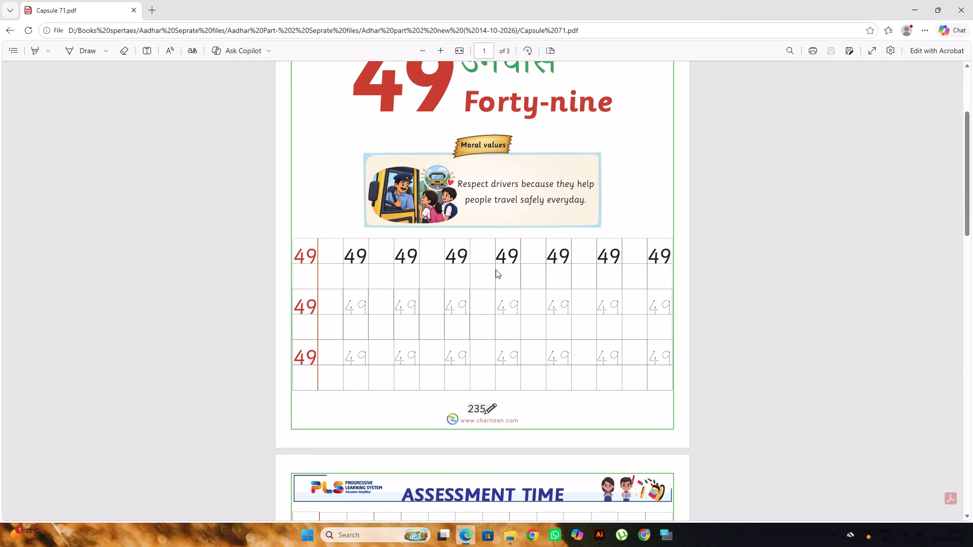
{"action": "scroll", "coordinate": [631, 168], "scroll_direction": "up", "scroll_amount": 4}
{"action": "scroll", "coordinate": [630, 168], "scroll_direction": "down", "scroll_amount": 10}
{"action": "scroll", "coordinate": [630, 168], "scroll_direction": "up", "scroll_amount": 6}
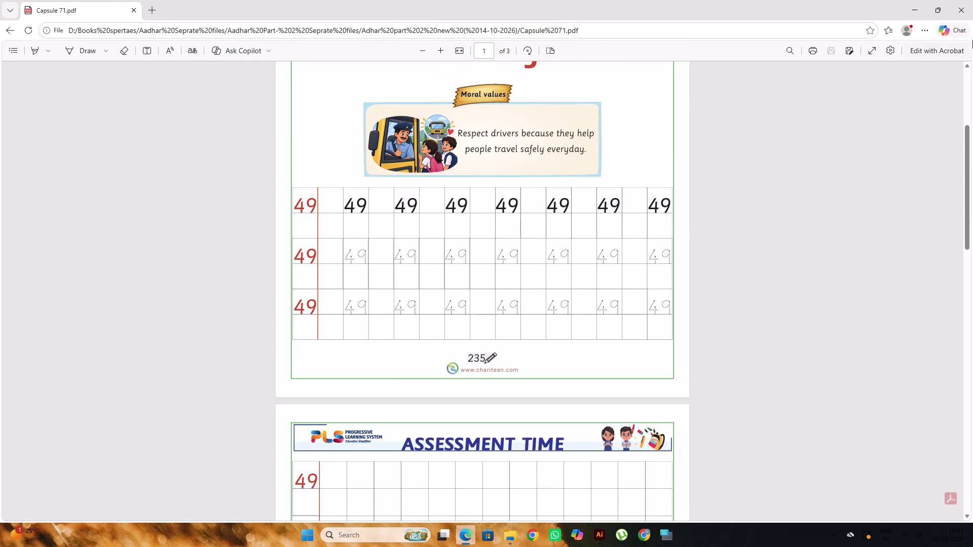
{"action": "left_click", "coordinate": [961, 3]}
Open the Capsule 71 PDF from the folder in Adobe Illustrator with all its pages in view.
{"action": "right_click", "coordinate": [344, 462]}
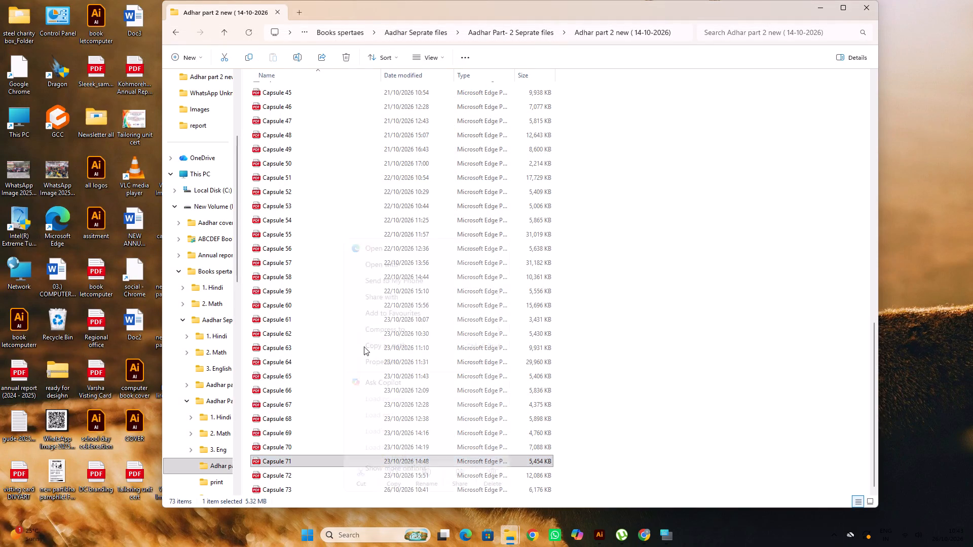
{"action": "left_click", "coordinate": [525, 269]}
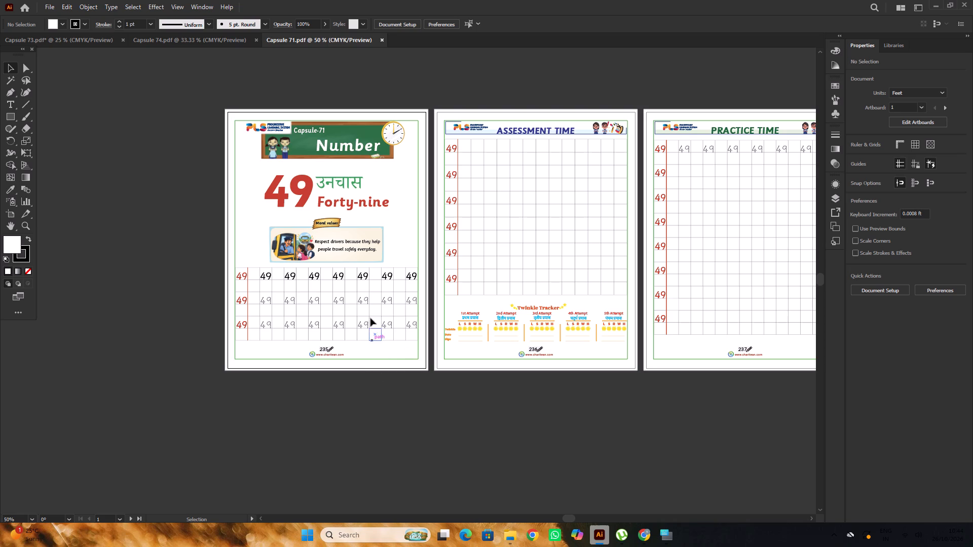
{"action": "scroll", "coordinate": [360, 242], "scroll_direction": "down", "scroll_amount": 1, "text": "alt"}
{"action": "key", "text": "space"}
{"action": "left_click_drag", "start_coordinate": [443, 201], "coordinate": [374, 262]}
{"action": "left_click", "coordinate": [411, 169]}
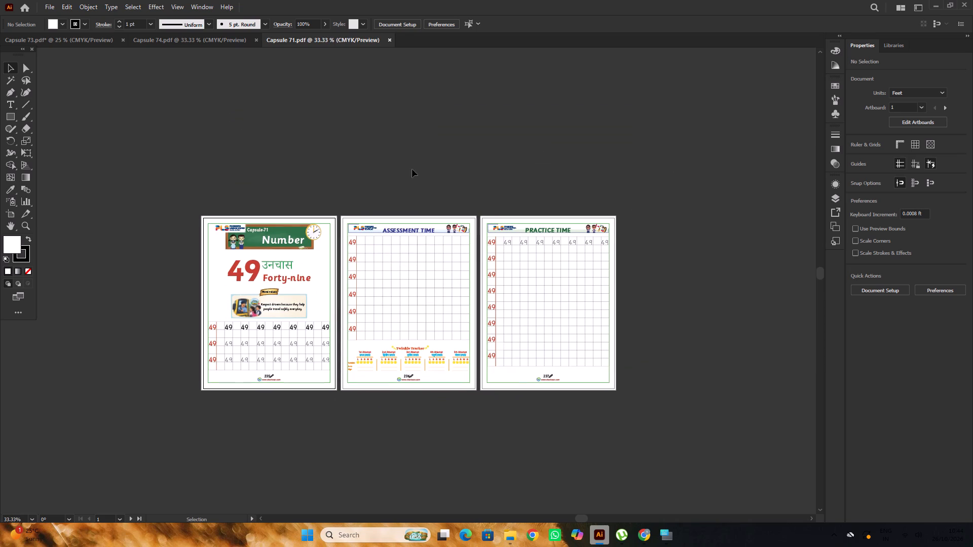
{"action": "scroll", "coordinate": [412, 169], "scroll_direction": "down", "scroll_amount": 7}
{"action": "scroll", "coordinate": [408, 172], "scroll_direction": "up", "scroll_amount": 3}
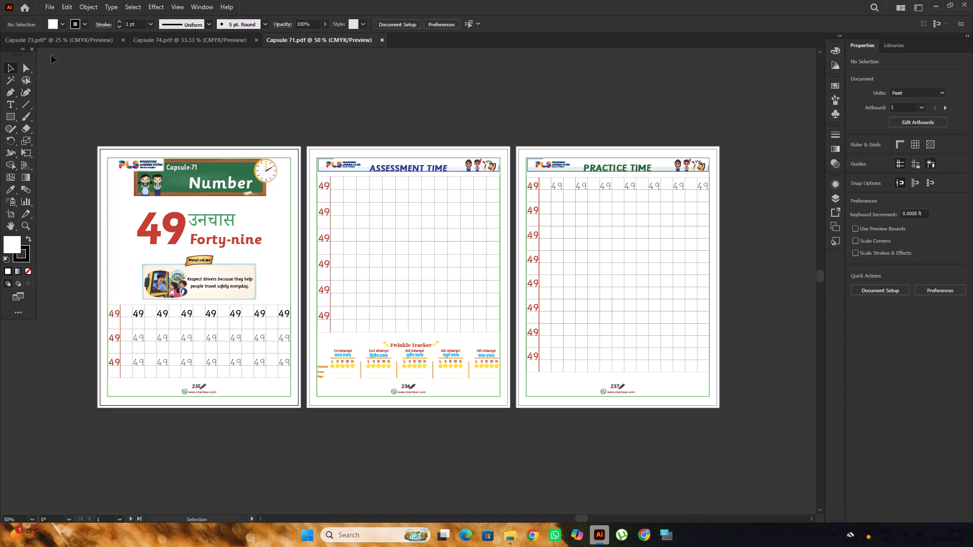
Create a new 480 x 672 px CMYK document with one artboard from the recent custom preset.
{"action": "left_click", "coordinate": [54, 5]}
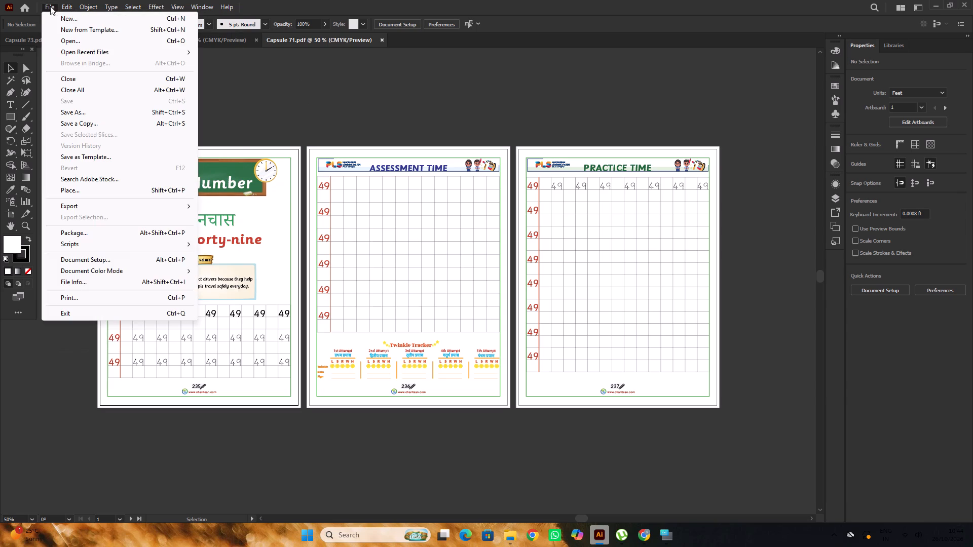
{"action": "left_click", "coordinate": [66, 17]}
{"action": "left_click", "coordinate": [681, 420]}
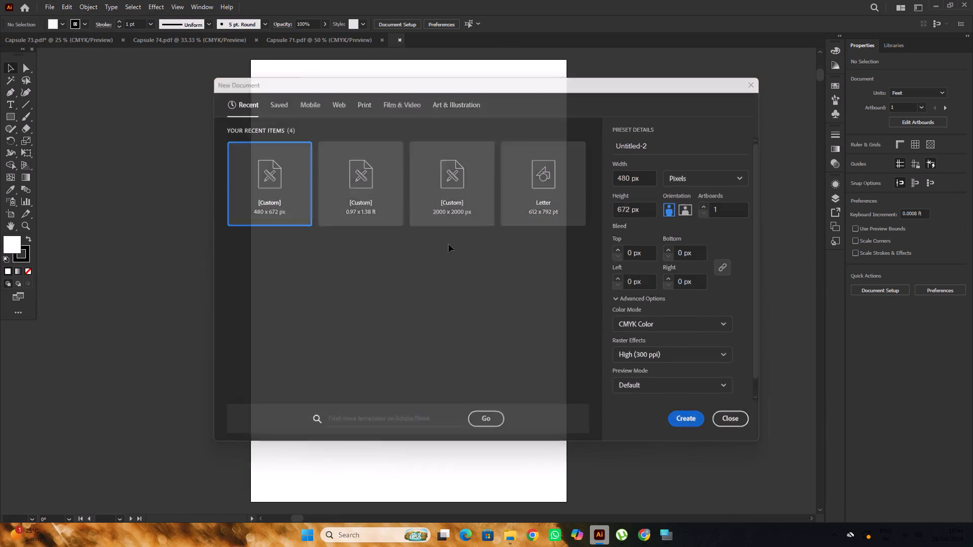
{"action": "scroll", "coordinate": [448, 244], "scroll_direction": "down", "scroll_amount": 2, "text": "alt"}
Unlock all locked objects in the Capsule 71 document and clear the selection.
{"action": "left_click", "coordinate": [319, 44]}
{"action": "scroll", "coordinate": [303, 156], "scroll_direction": "down", "scroll_amount": 2, "text": "alt"}
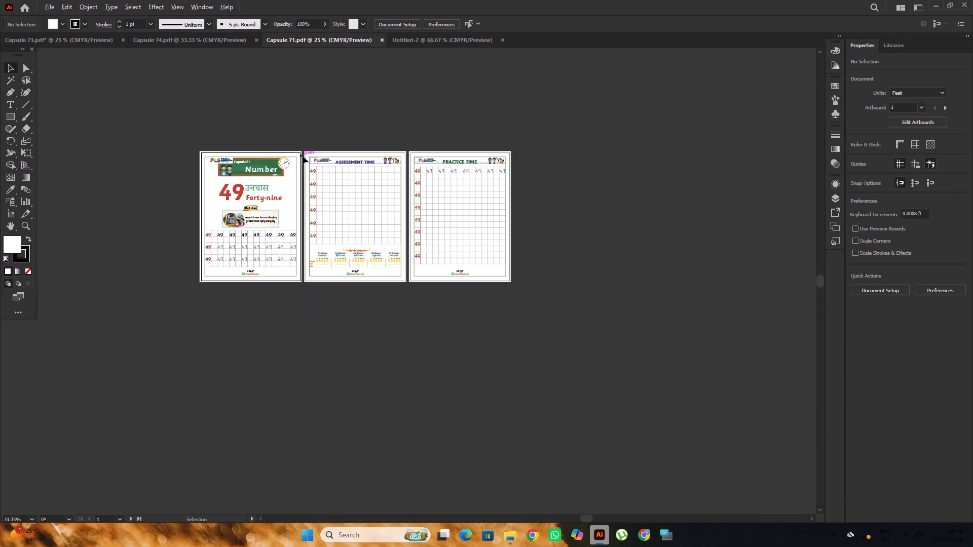
{"action": "key", "text": "ctrl+alt+2"}
{"action": "left_click", "coordinate": [121, 114]}
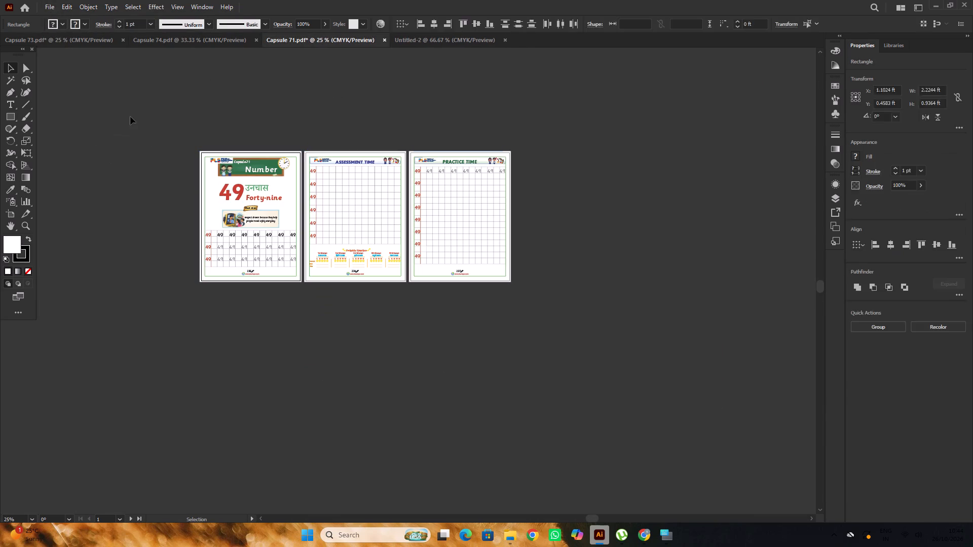
Copy all three Capsule 71 artboards with their artwork and paste them into the new Untitled-2 document.
{"action": "left_click", "coordinate": [6, 214]}
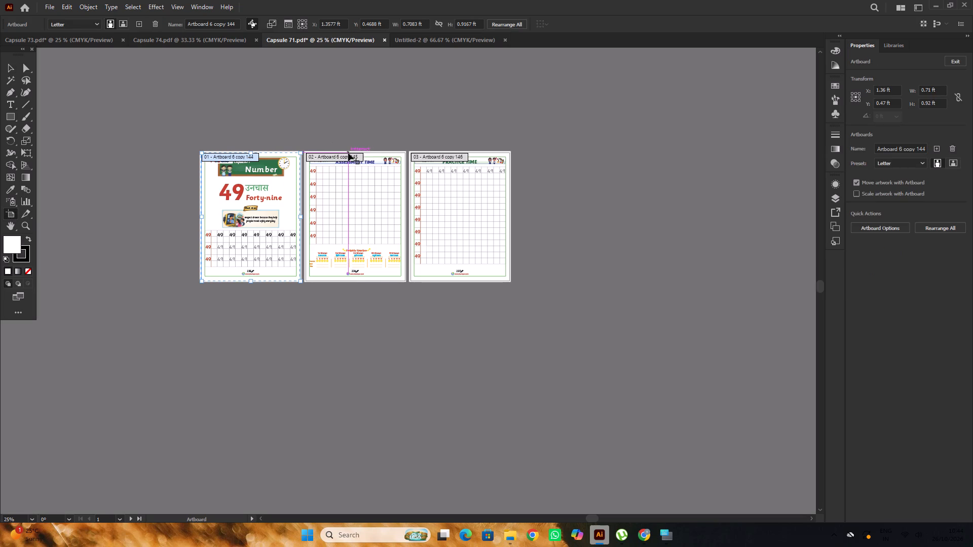
{"action": "left_click", "coordinate": [348, 152], "text": "shift"}
{"action": "left_click", "coordinate": [231, 159]}
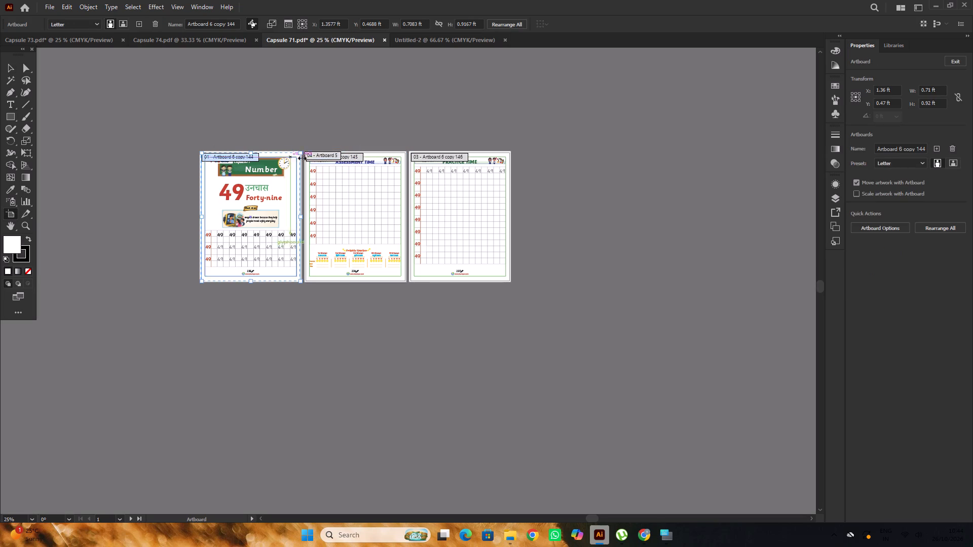
{"action": "key", "text": "ctrl+z"}
{"action": "left_click", "coordinate": [326, 154], "text": "shift"}
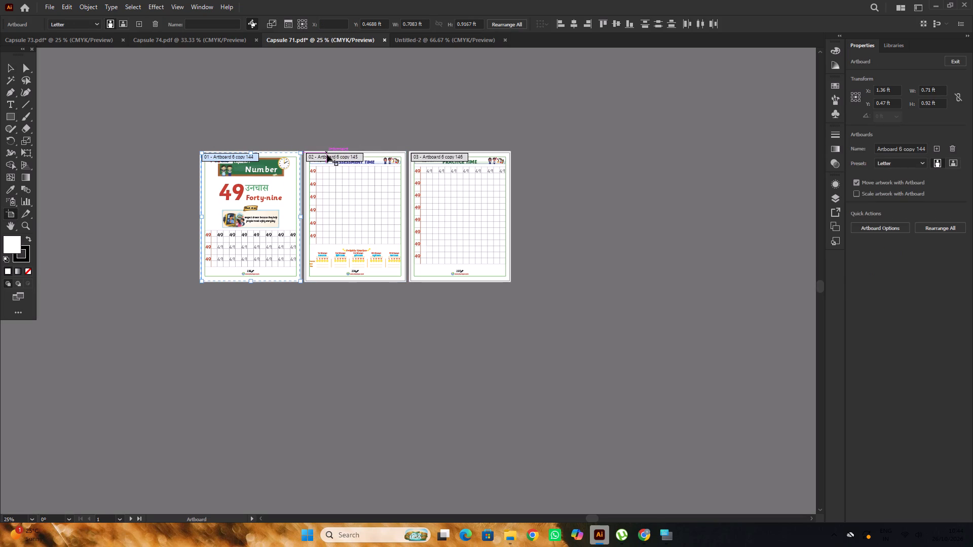
{"action": "left_click", "coordinate": [453, 156], "text": "shift"}
{"action": "key", "text": "ctrl+c"}
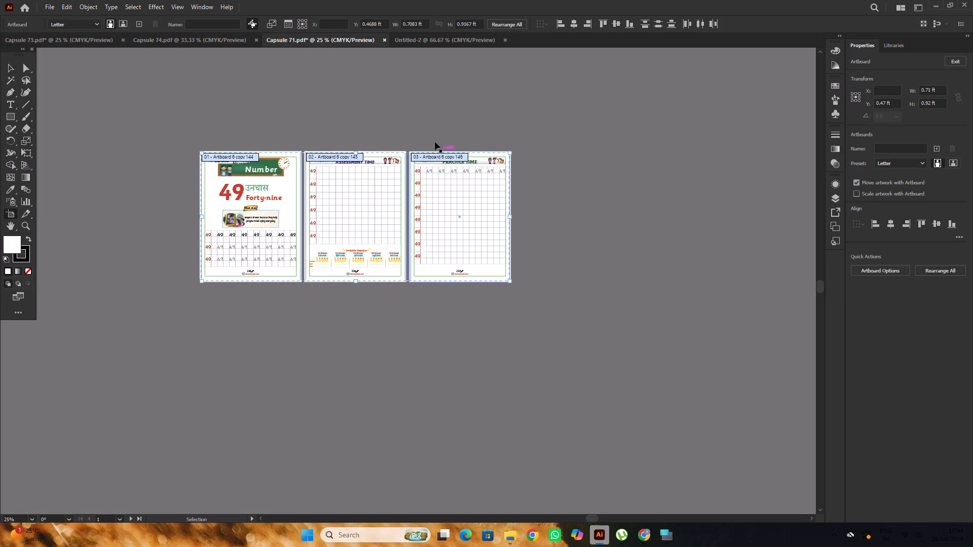
{"action": "left_click", "coordinate": [427, 44]}
{"action": "key", "text": "ctrl+v"}
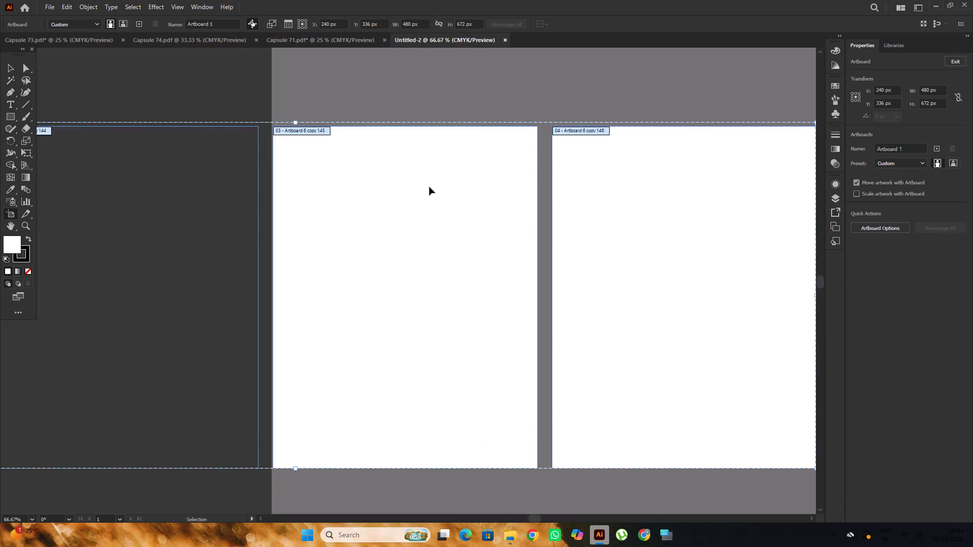
Delete the blank Artboard 1 from the new document.
{"action": "scroll", "coordinate": [430, 185], "scroll_direction": "down", "scroll_amount": 3, "text": "alt"}
{"action": "left_click", "coordinate": [211, 167]}
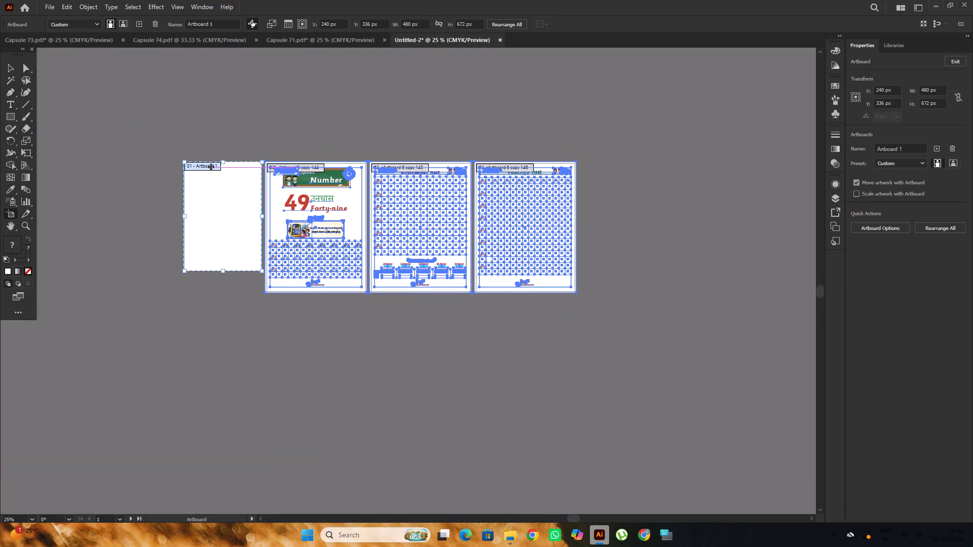
{"action": "key", "text": "Delete"}
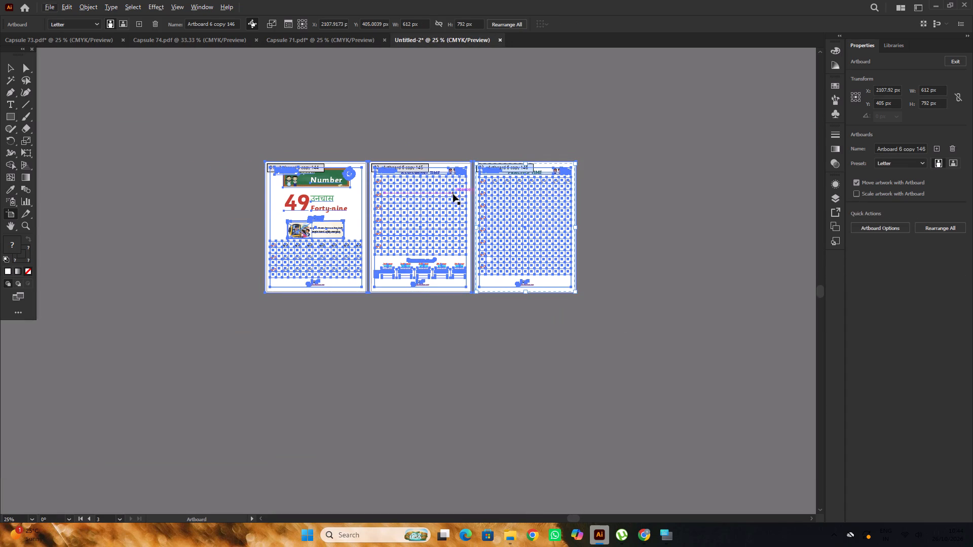
{"action": "scroll", "coordinate": [453, 194], "scroll_direction": "up", "scroll_amount": 3, "text": "alt"}
{"action": "scroll", "coordinate": [452, 194], "scroll_direction": "down", "scroll_amount": 2, "text": "alt"}
Select the outer background rectangles of the three pasted pages and lock them.
{"action": "left_click", "coordinate": [12, 71]}
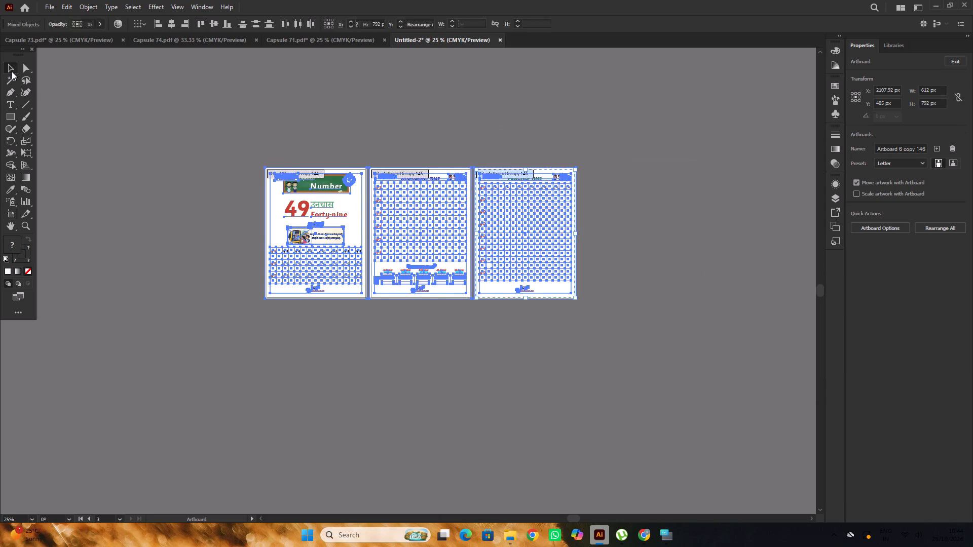
{"action": "left_click", "coordinate": [184, 103]}
{"action": "scroll", "coordinate": [417, 172], "scroll_direction": "up", "scroll_amount": 1, "text": "alt"}
{"action": "left_click", "coordinate": [341, 168]}
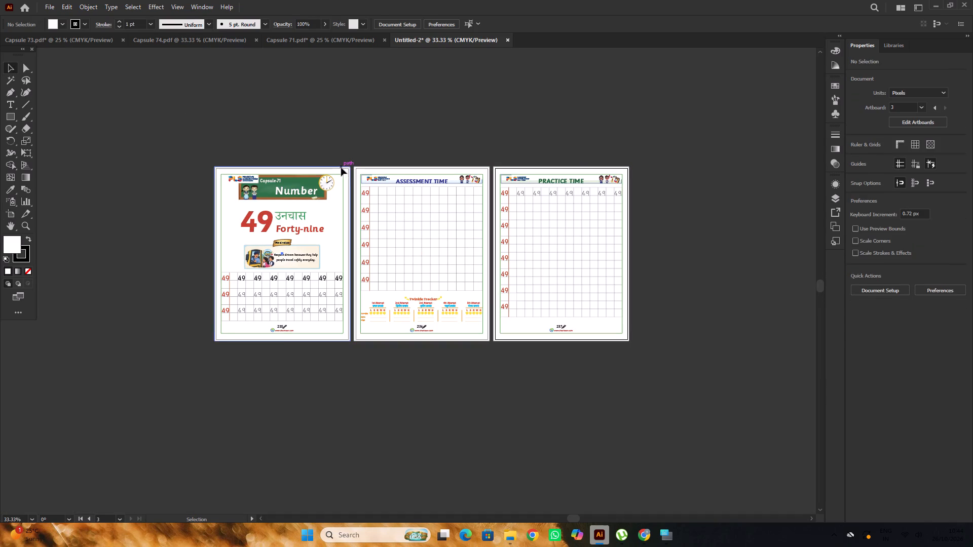
{"action": "left_click", "coordinate": [385, 167], "text": "shift"}
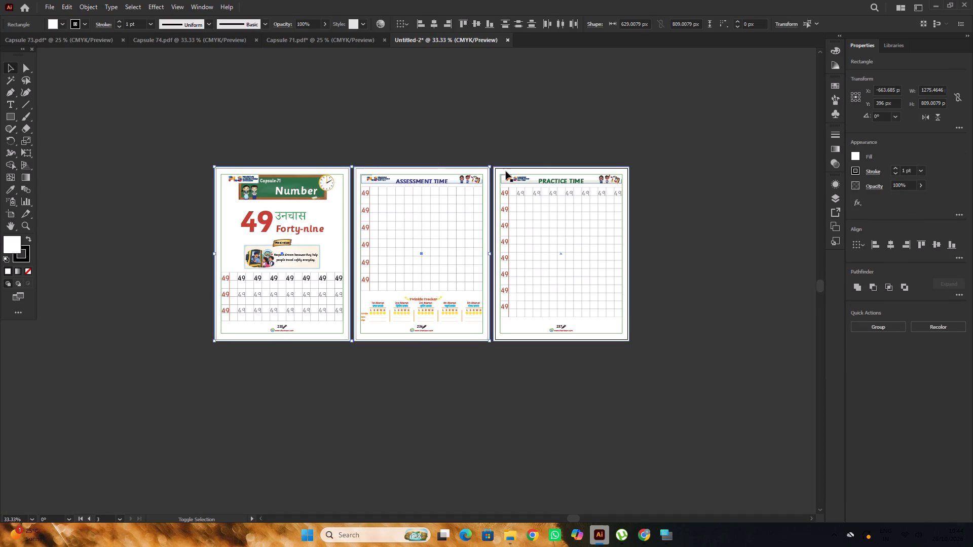
{"action": "left_click", "coordinate": [506, 171], "text": "shift"}
{"action": "key", "text": "ctrl+2"}
{"action": "scroll", "coordinate": [355, 208], "scroll_direction": "up", "scroll_amount": 2, "text": "alt"}
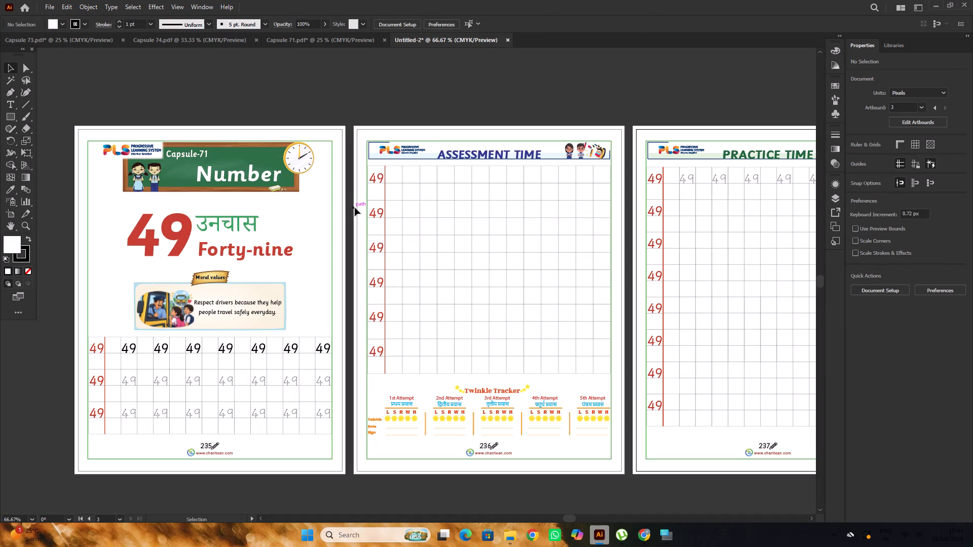
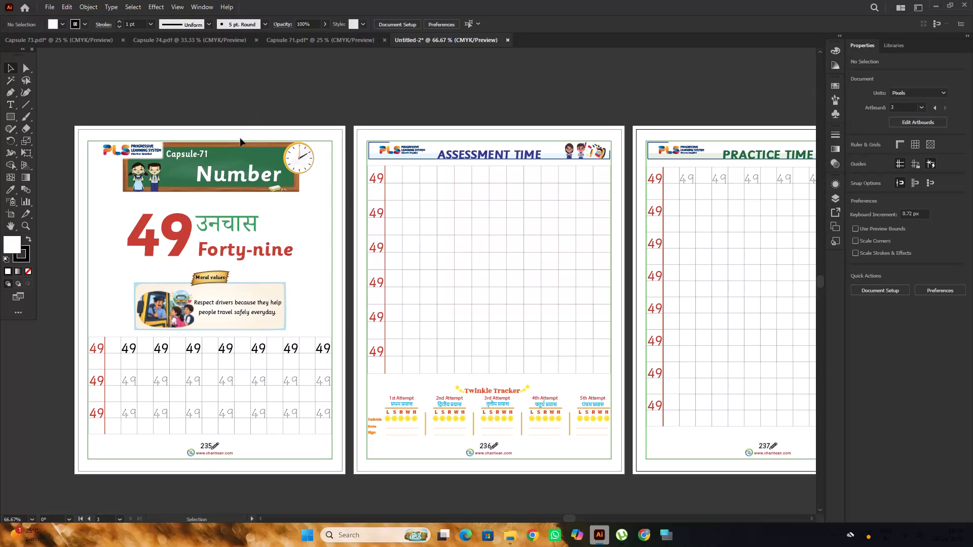
Change the capsule label in the first page's chalkboard header to Capsule-74.
{"action": "scroll", "coordinate": [240, 150], "scroll_direction": "down", "scroll_amount": 4, "text": "alt"}
{"action": "scroll", "coordinate": [217, 149], "scroll_direction": "up", "scroll_amount": 5, "text": "alt"}
{"action": "scroll", "coordinate": [302, 165], "scroll_direction": "up", "scroll_amount": 2}
{"action": "key", "text": "t"}
{"action": "left_click_drag", "start_coordinate": [281, 163], "coordinate": [295, 162]}
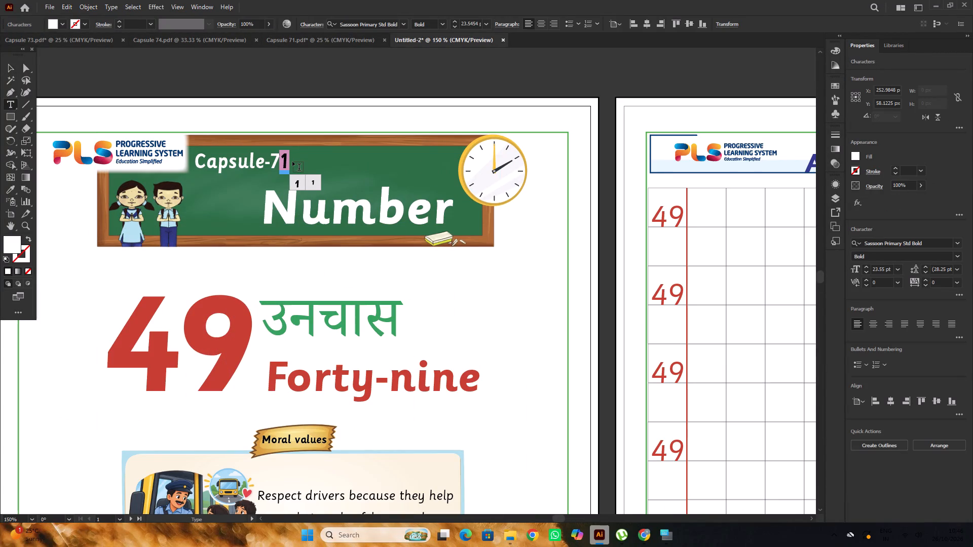
{"action": "key", "text": "4"}
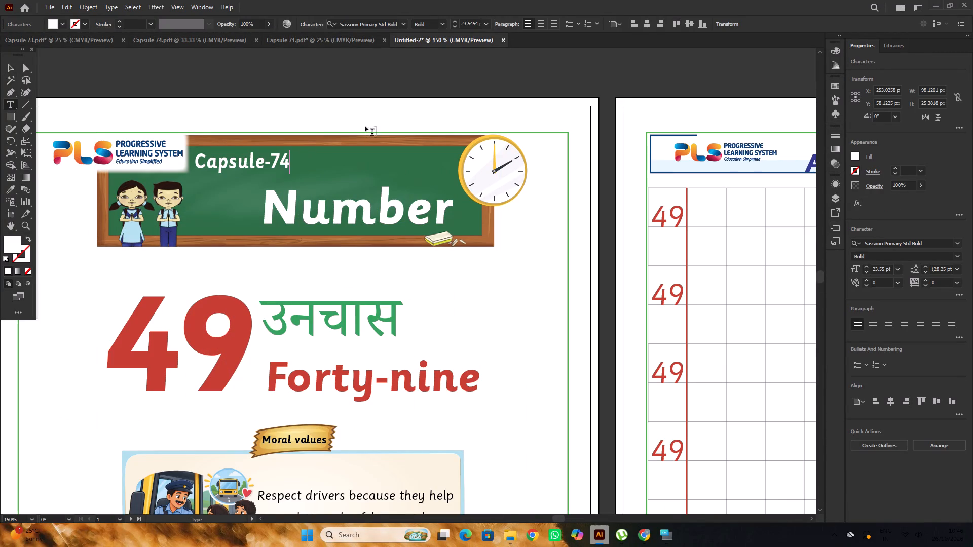
Close the Capsule 71 document without saving its changes.
{"action": "scroll", "coordinate": [395, 113], "scroll_direction": "down", "scroll_amount": 1, "text": "alt"}
{"action": "scroll", "coordinate": [337, 152], "scroll_direction": "up", "scroll_amount": 2, "text": "alt"}
{"action": "left_click", "coordinate": [339, 42]}
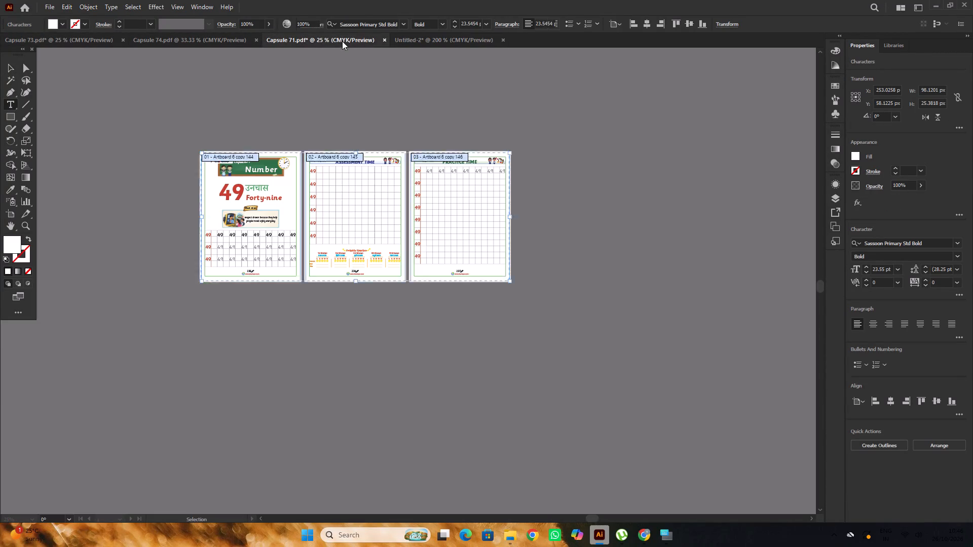
{"action": "left_click", "coordinate": [385, 42]}
{"action": "left_click", "coordinate": [544, 280]}
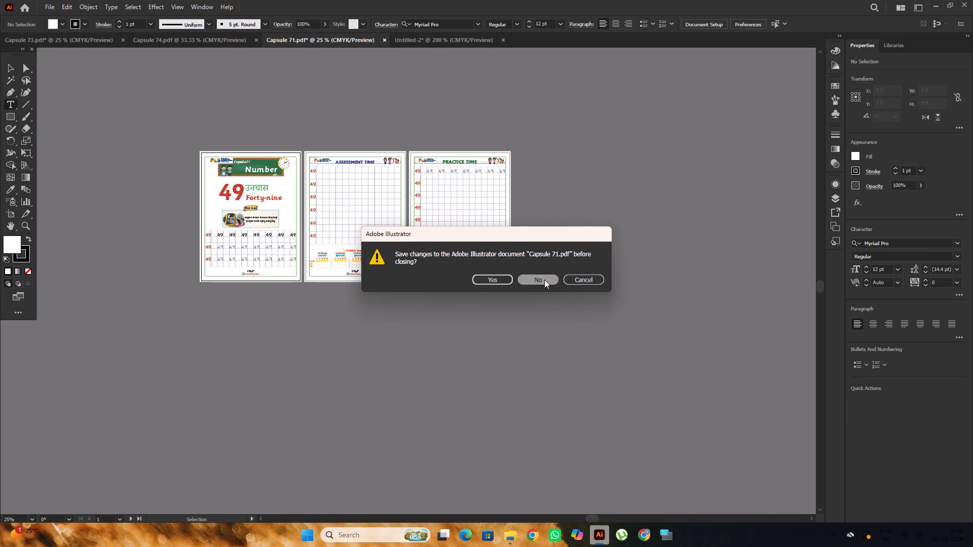
Replace the large red number on the first page with 50.
{"action": "scroll", "coordinate": [380, 193], "scroll_direction": "down", "scroll_amount": 5, "text": "alt"}
{"action": "scroll", "coordinate": [344, 235], "scroll_direction": "up", "scroll_amount": 1, "text": "alt"}
{"action": "left_click_drag", "start_coordinate": [333, 226], "coordinate": [295, 228]}
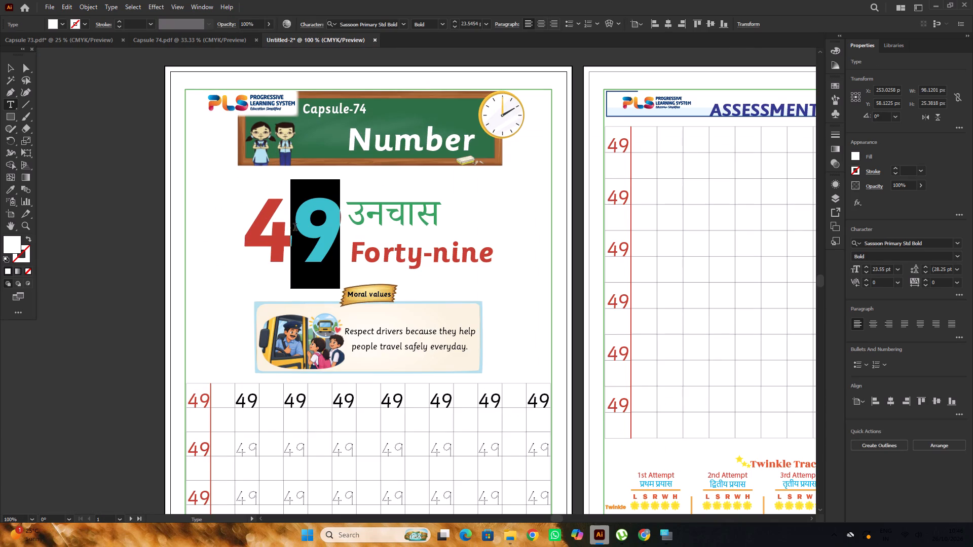
{"action": "left_click_drag", "start_coordinate": [295, 228], "coordinate": [227, 237]}
{"action": "type", "text": "50"}
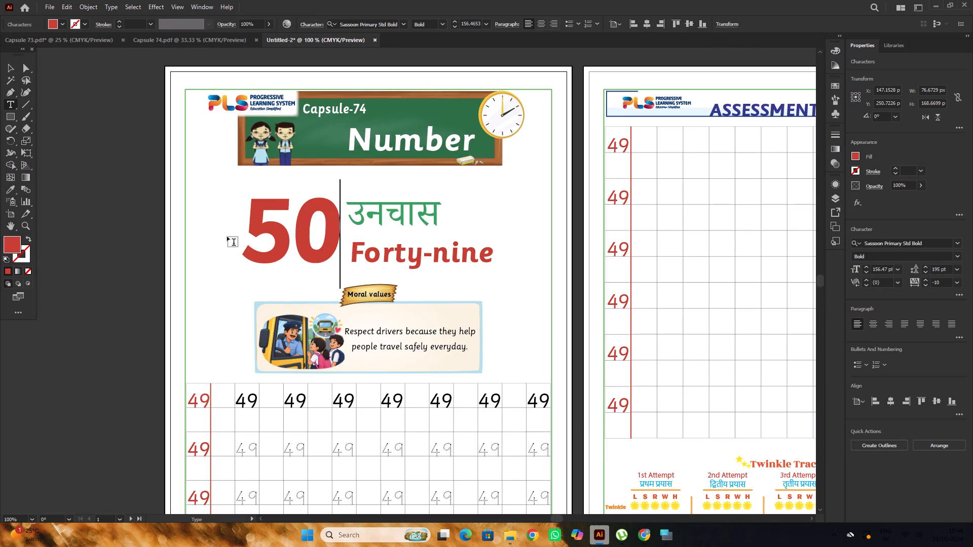
Copy the Hindi word पचास from the Capsule 74 document and paste it over the green Hindi word in Untitled-2.
{"action": "left_click", "coordinate": [165, 41]}
{"action": "scroll", "coordinate": [309, 190], "scroll_direction": "up", "scroll_amount": 3, "text": "alt"}
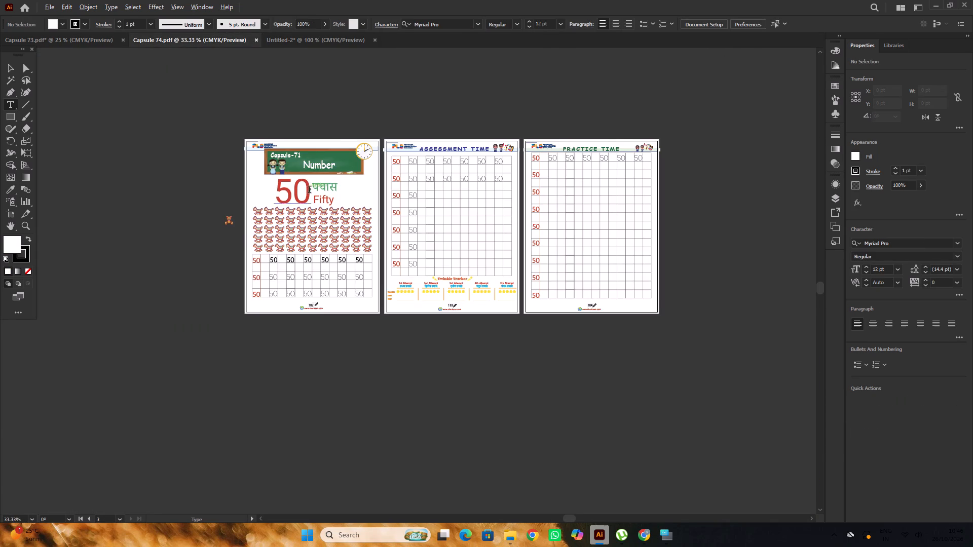
{"action": "left_click_drag", "start_coordinate": [323, 181], "coordinate": [402, 183]}
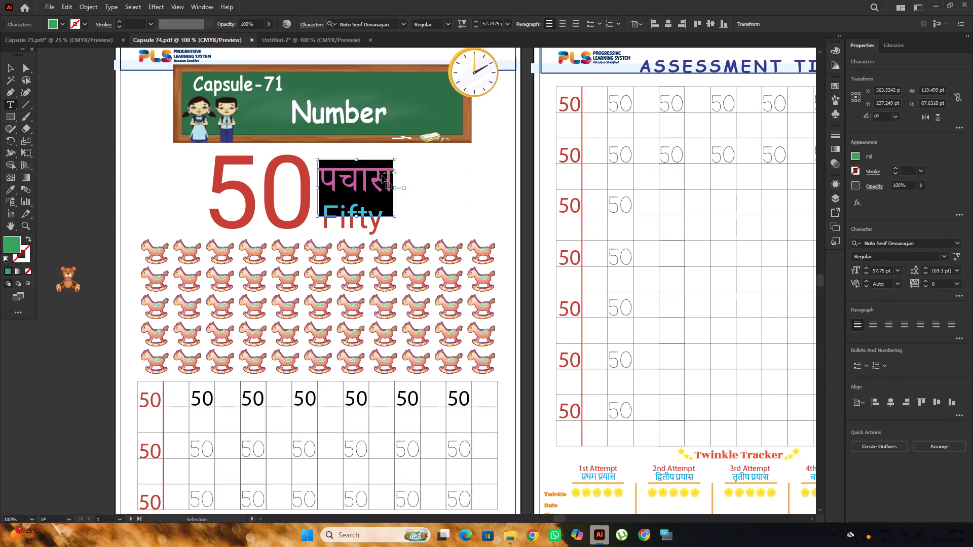
{"action": "key", "text": "ctrl+c"}
{"action": "left_click", "coordinate": [304, 41]}
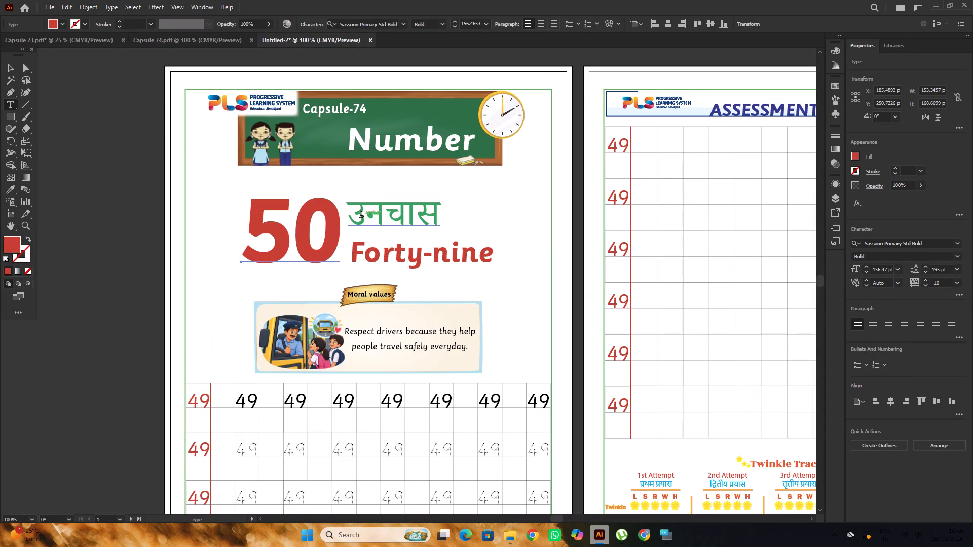
{"action": "left_click_drag", "start_coordinate": [356, 214], "coordinate": [442, 218]}
{"action": "key", "text": "ctrl+v"}
Copy the word Fifty from the Capsule 74 document and paste it over Forty-nine in Untitled-2.
{"action": "scroll", "coordinate": [367, 177], "scroll_direction": "down", "scroll_amount": 1, "text": "alt"}
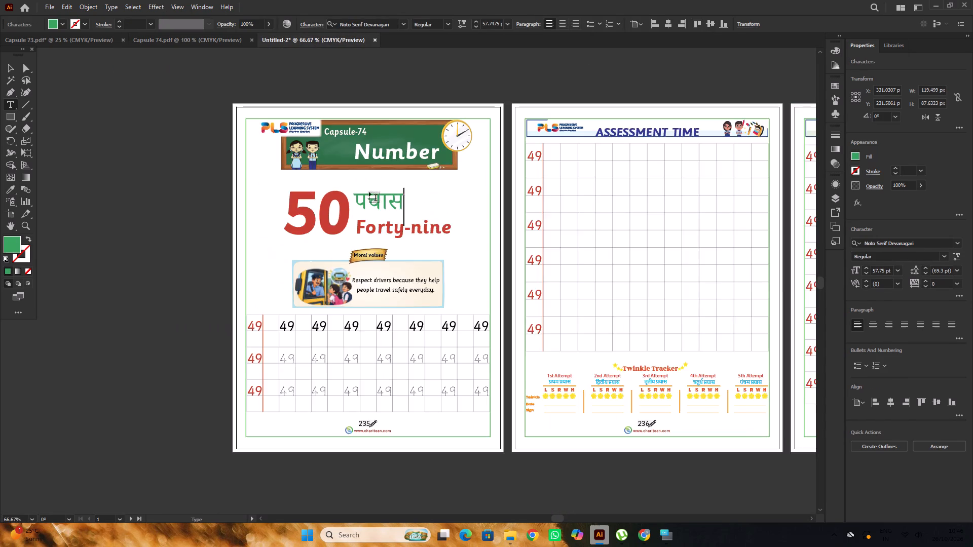
{"action": "scroll", "coordinate": [379, 232], "scroll_direction": "up", "scroll_amount": 1, "text": "alt"}
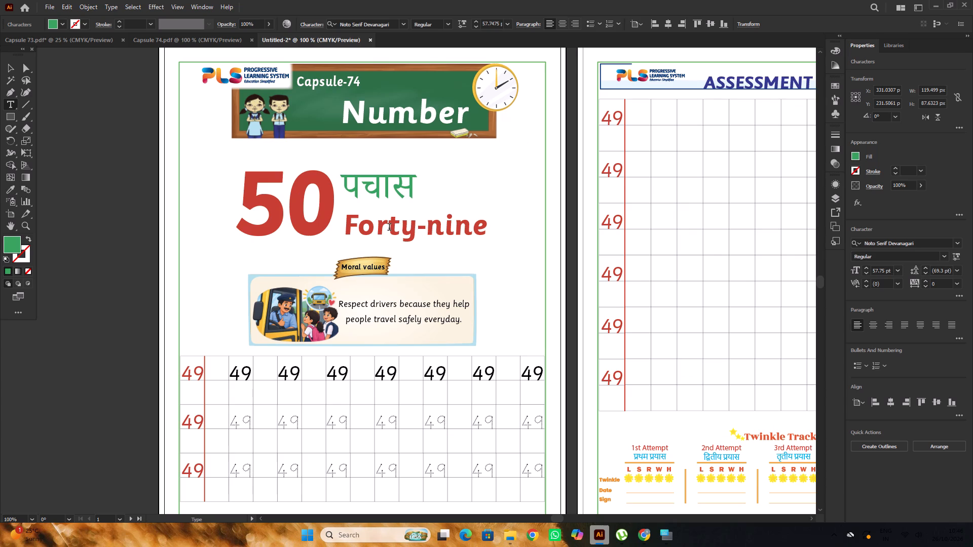
{"action": "left_click", "coordinate": [208, 46]}
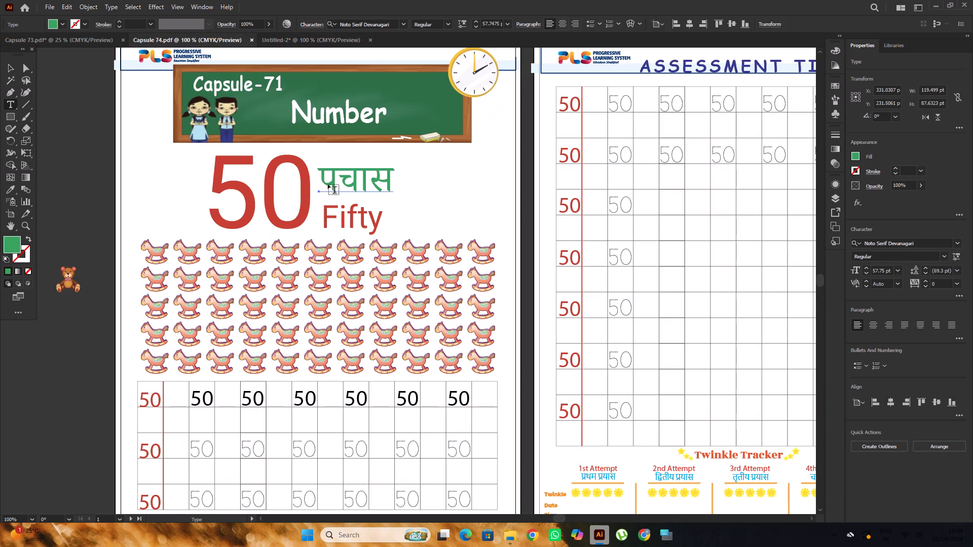
{"action": "left_click_drag", "start_coordinate": [326, 223], "coordinate": [404, 227]}
{"action": "key", "text": "ctrl+c"}
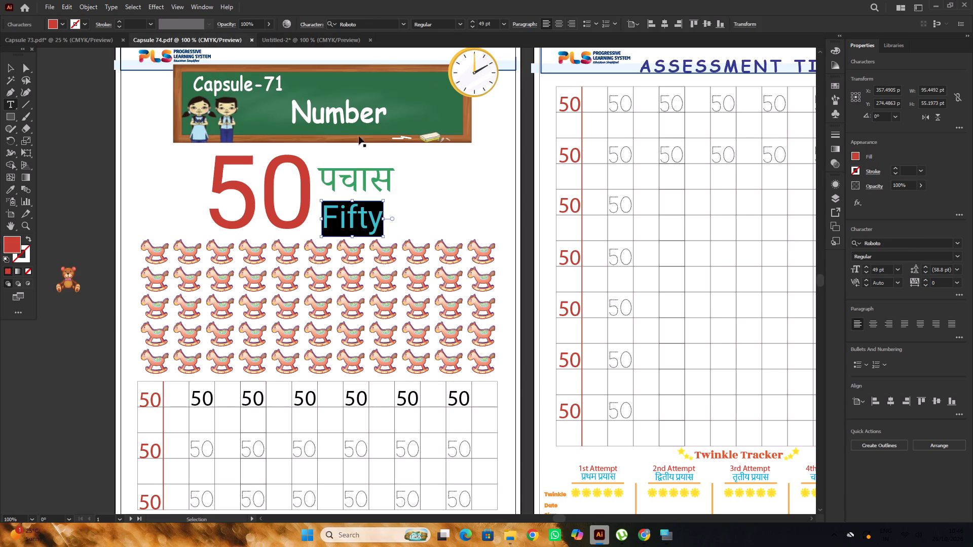
{"action": "left_click", "coordinate": [293, 39]}
{"action": "left_click_drag", "start_coordinate": [345, 233], "coordinate": [494, 233]}
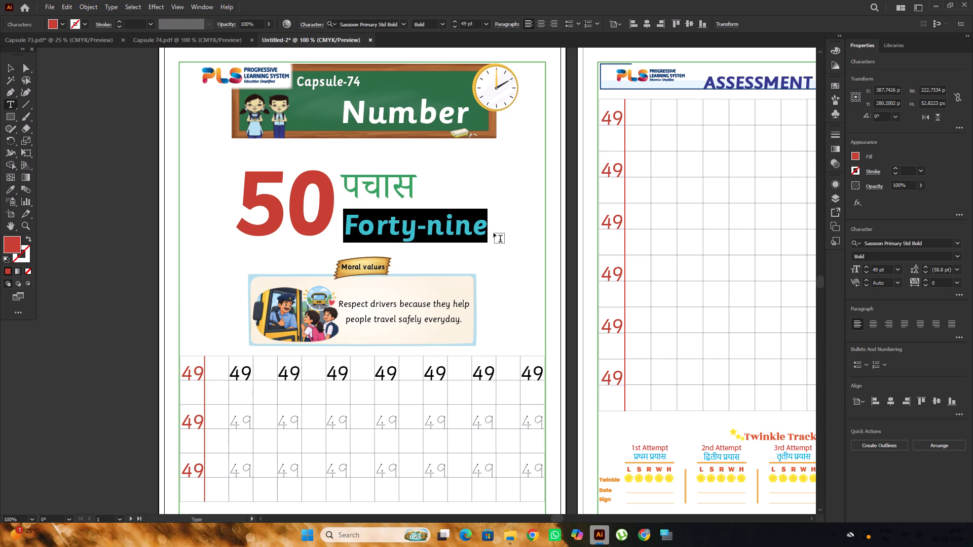
{"action": "key", "text": "ctrl+v"}
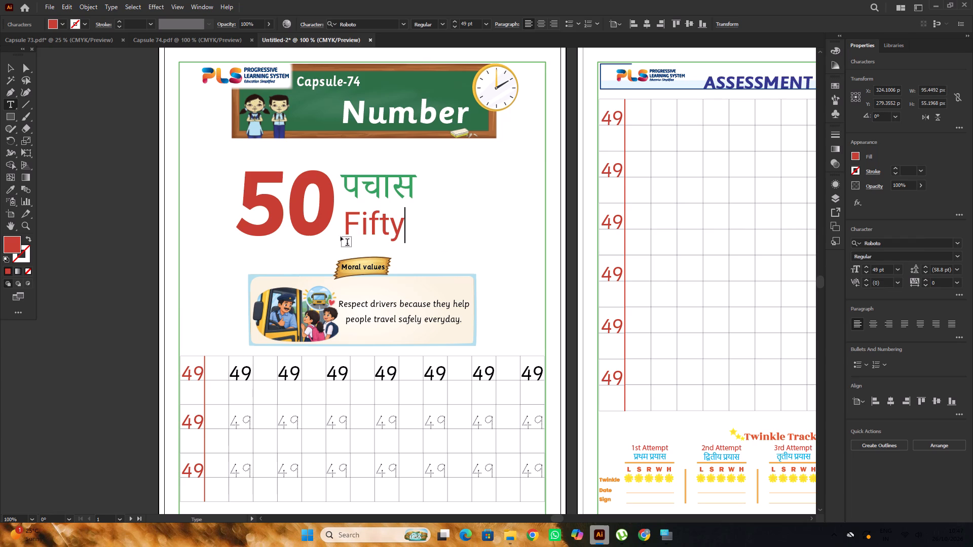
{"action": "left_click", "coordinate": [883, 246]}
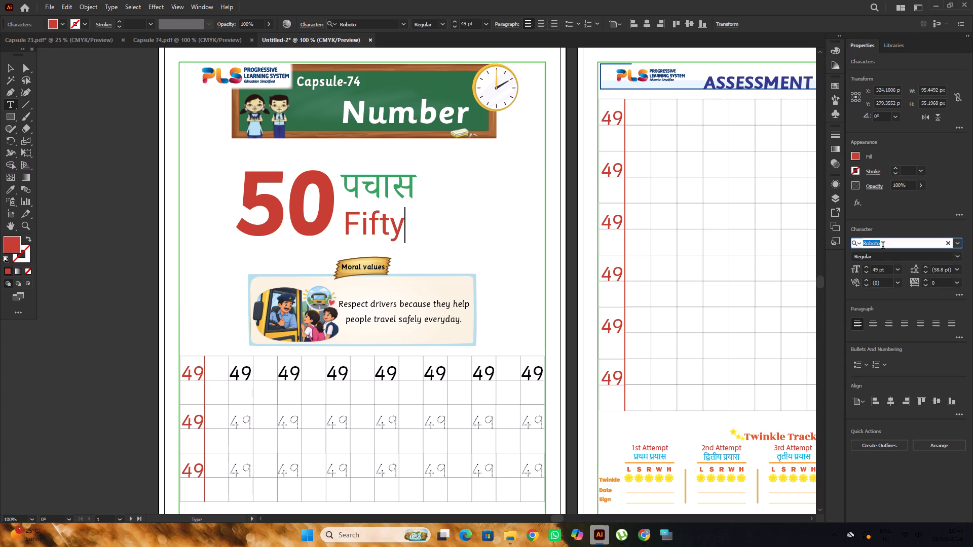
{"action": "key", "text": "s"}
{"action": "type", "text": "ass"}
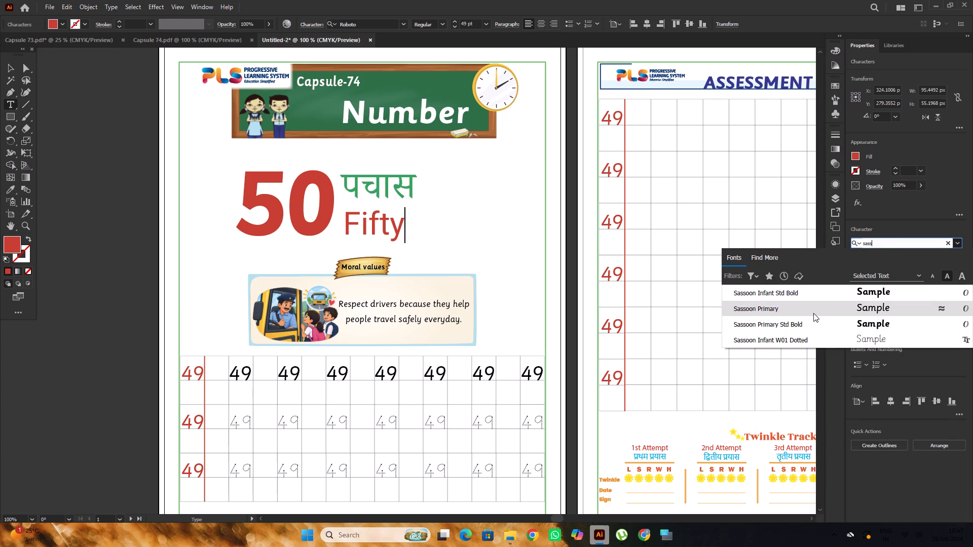
Set the font of the word Fifty to Sassoon Primary Std Bold and clear the selection.
{"action": "left_click_drag", "start_coordinate": [346, 226], "coordinate": [440, 229]}
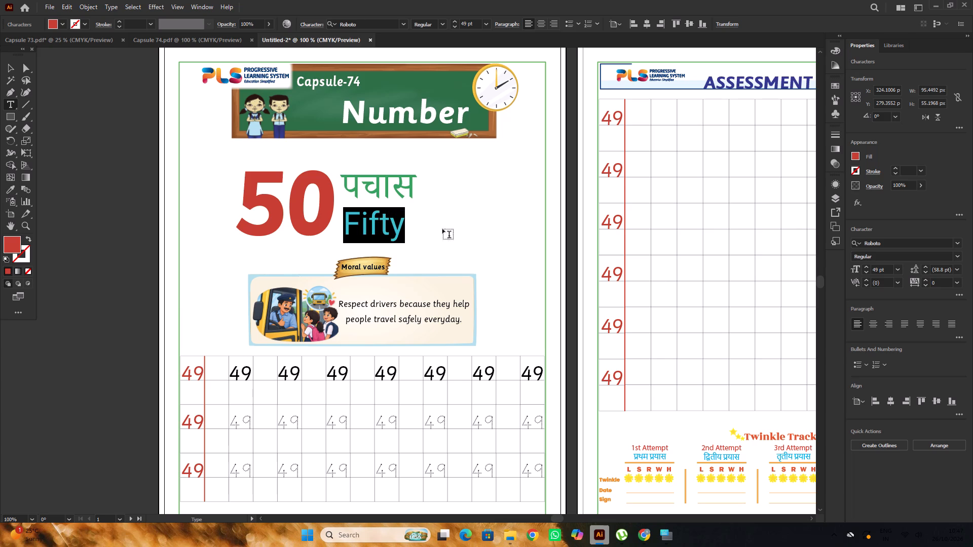
{"action": "left_click", "coordinate": [884, 243]}
{"action": "type", "text": "sas"}
{"action": "key", "text": "s"}
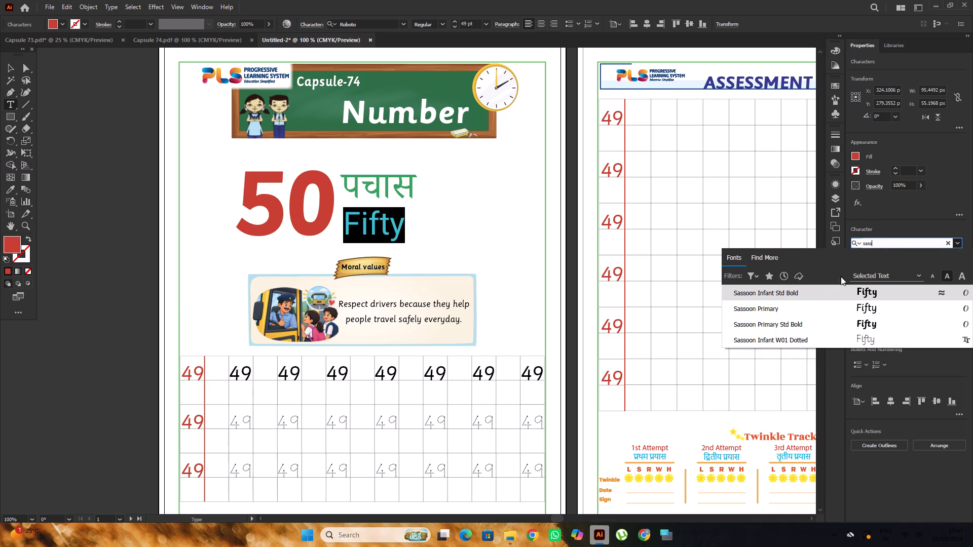
{"action": "left_click", "coordinate": [819, 325]}
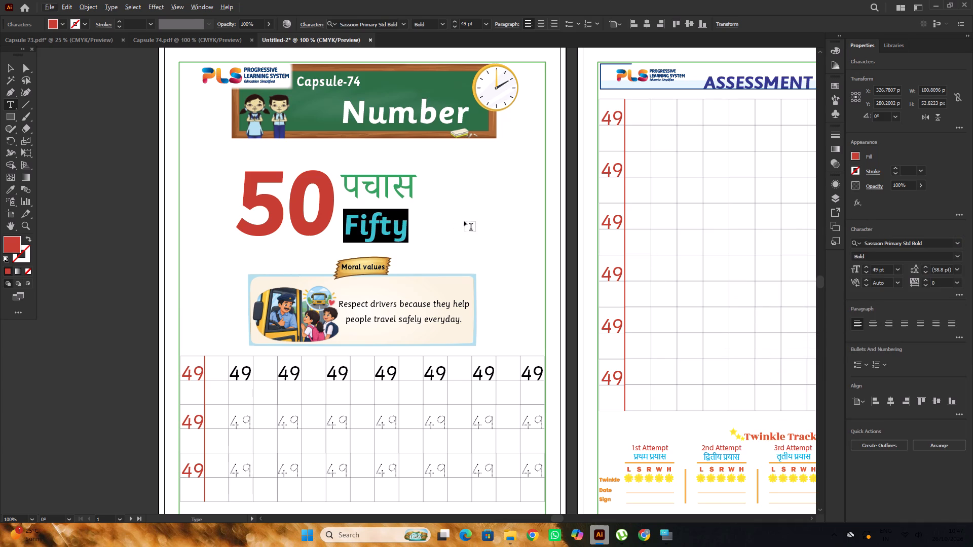
{"action": "scroll", "coordinate": [464, 221], "scroll_direction": "down", "scroll_amount": 2, "text": "alt"}
{"action": "scroll", "coordinate": [463, 221], "scroll_direction": "up", "scroll_amount": 2, "text": "alt"}
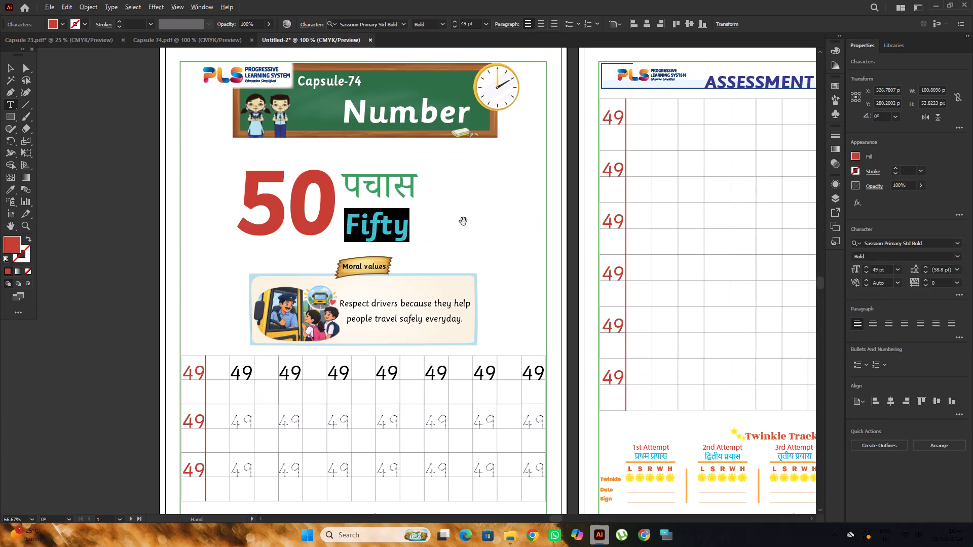
{"action": "left_click", "coordinate": [10, 73]}
{"action": "left_click_drag", "start_coordinate": [63, 126], "coordinate": [65, 132]}
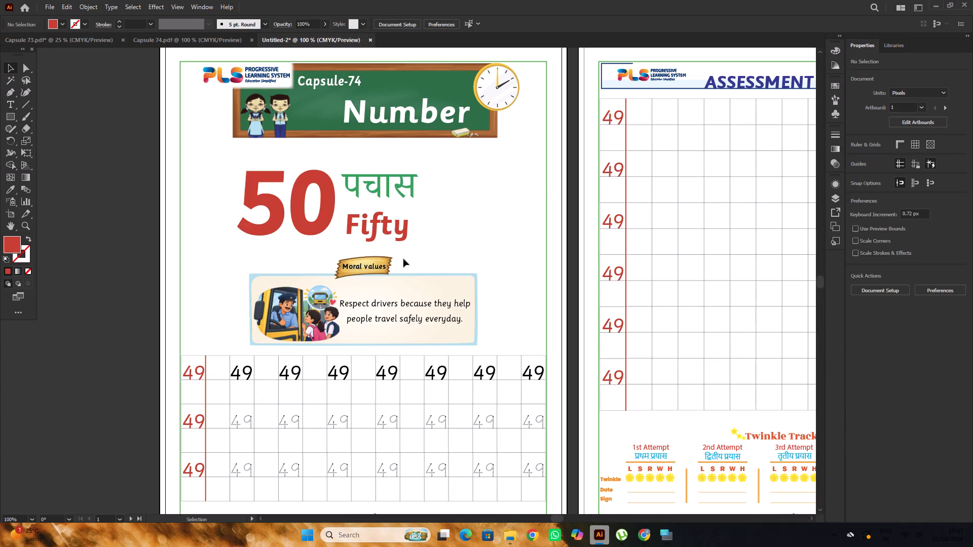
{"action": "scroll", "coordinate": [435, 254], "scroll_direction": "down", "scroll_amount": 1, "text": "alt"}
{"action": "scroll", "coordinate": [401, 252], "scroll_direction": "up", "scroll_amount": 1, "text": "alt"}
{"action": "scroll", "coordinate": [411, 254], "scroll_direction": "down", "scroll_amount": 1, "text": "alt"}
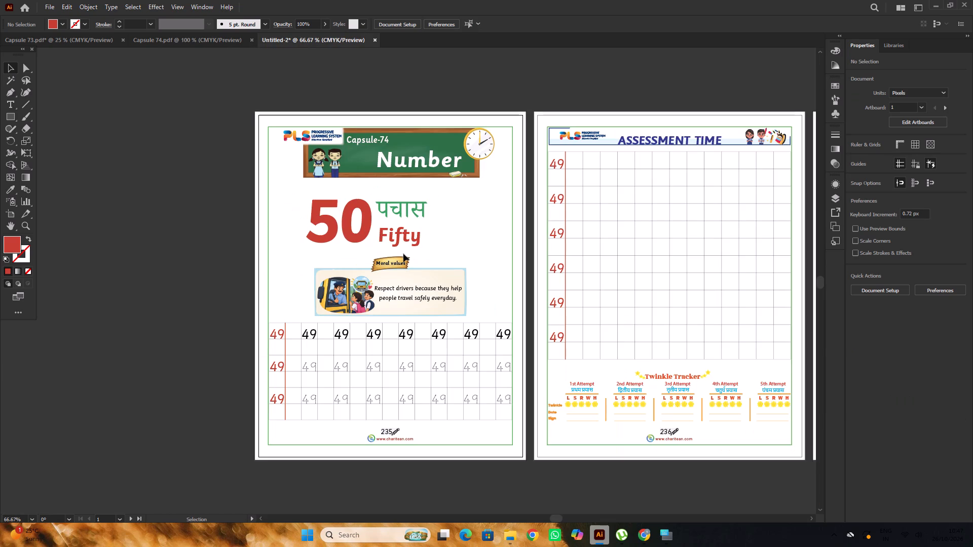
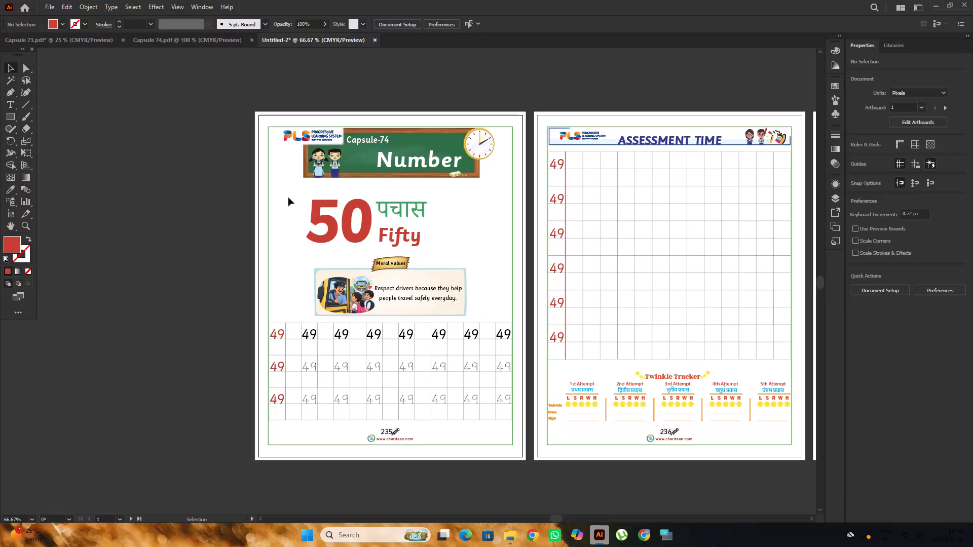
Group the large 50, पचास and Fifty on the first page and centre the group horizontally on the artboard.
{"action": "left_click", "coordinate": [288, 198]}
{"action": "left_click_drag", "start_coordinate": [294, 204], "coordinate": [437, 241]}
{"action": "key", "text": "ctrl+g"}
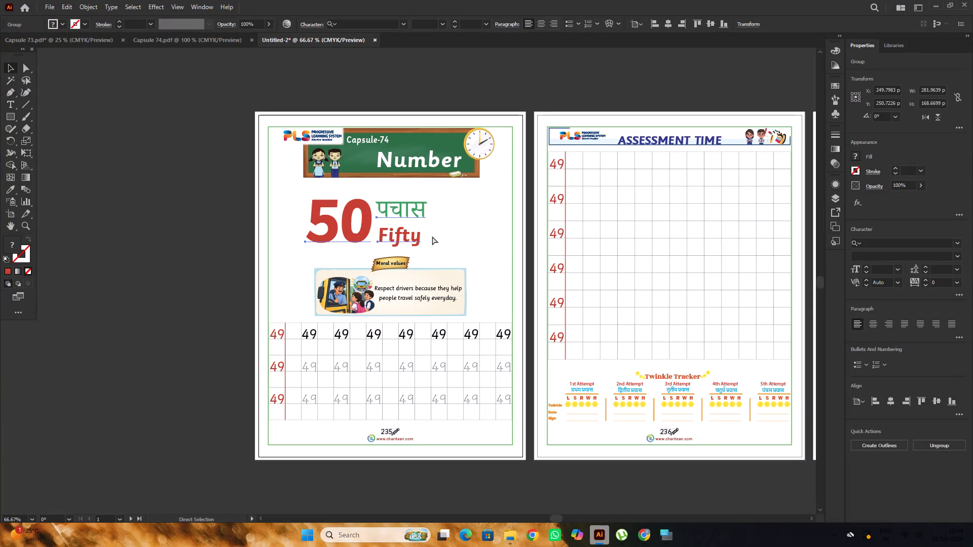
{"action": "left_click", "coordinate": [894, 398]}
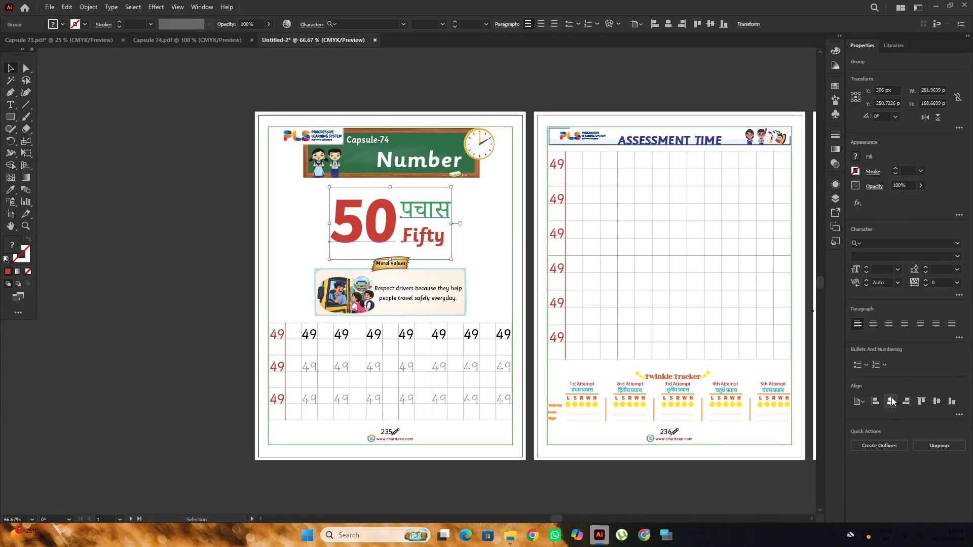
{"action": "double_click", "coordinate": [192, 202]}
Move the bus driver illustration out of the Moral values box onto the empty canvas beside the first page.
{"action": "scroll", "coordinate": [409, 212], "scroll_direction": "down", "scroll_amount": 4, "text": "alt"}
{"action": "scroll", "coordinate": [405, 232], "scroll_direction": "up", "scroll_amount": 1}
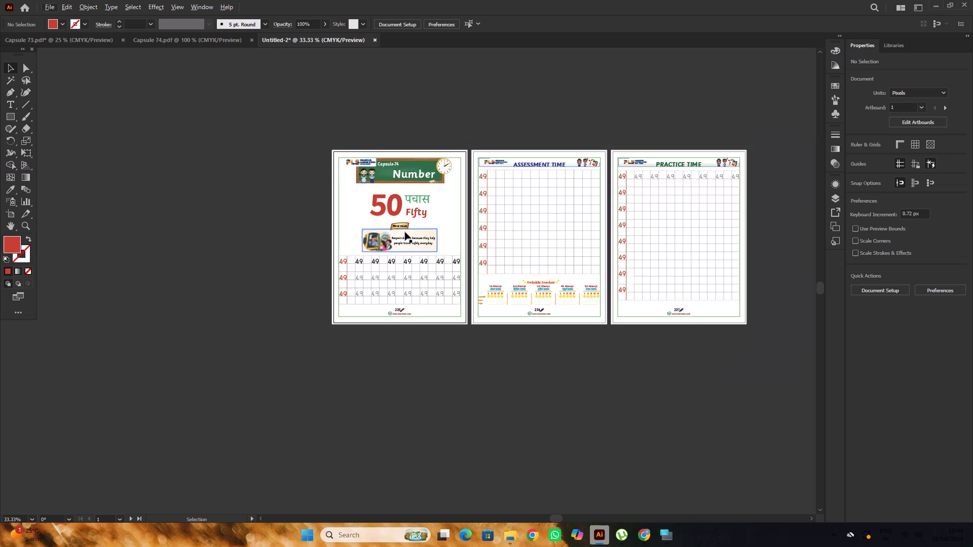
{"action": "scroll", "coordinate": [401, 259], "scroll_direction": "up", "scroll_amount": 2, "text": "alt"}
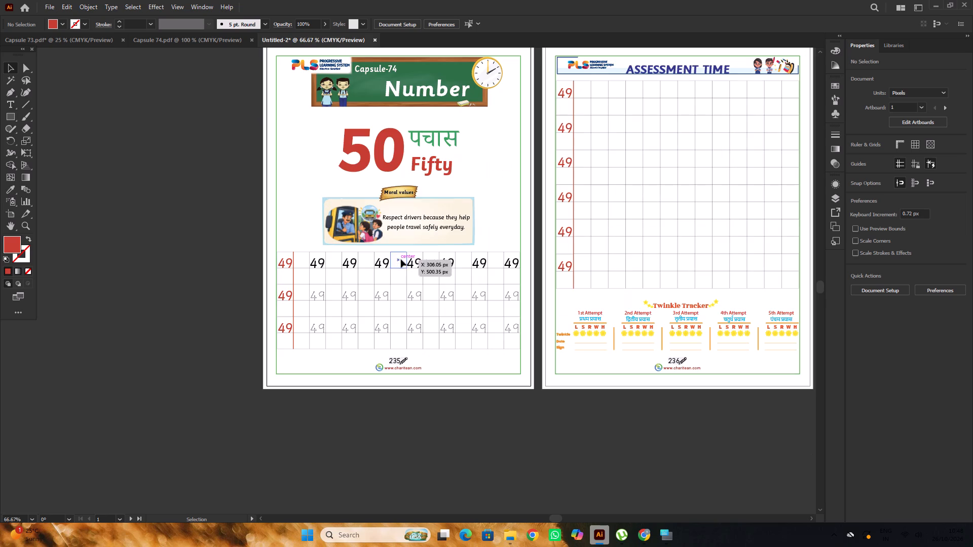
{"action": "left_click", "coordinate": [358, 226]}
{"action": "left_click_drag", "start_coordinate": [362, 224], "coordinate": [94, 285]}
{"action": "left_click", "coordinate": [140, 227]}
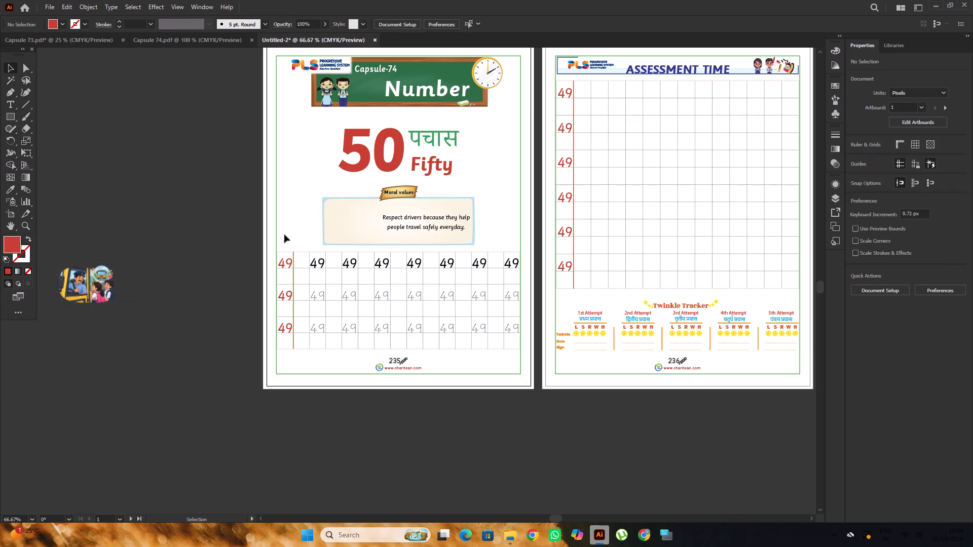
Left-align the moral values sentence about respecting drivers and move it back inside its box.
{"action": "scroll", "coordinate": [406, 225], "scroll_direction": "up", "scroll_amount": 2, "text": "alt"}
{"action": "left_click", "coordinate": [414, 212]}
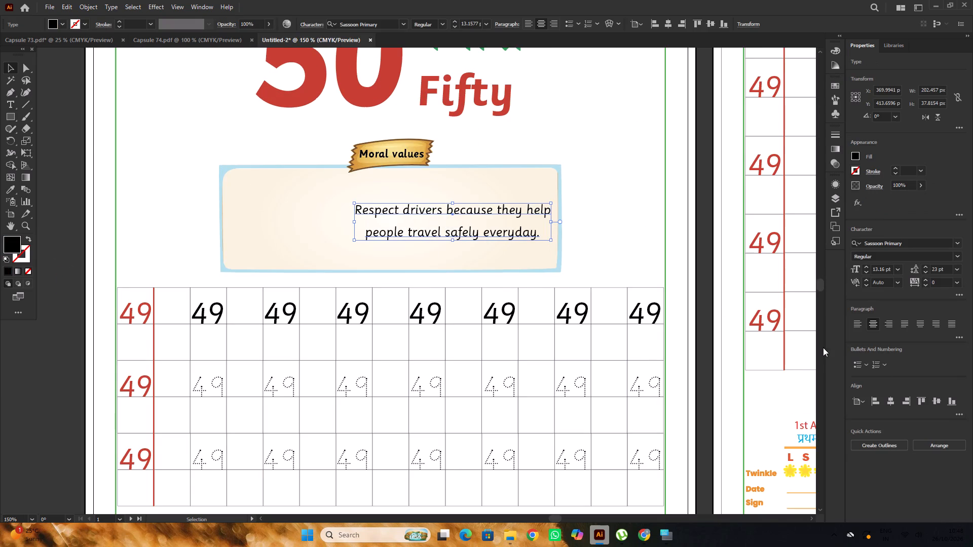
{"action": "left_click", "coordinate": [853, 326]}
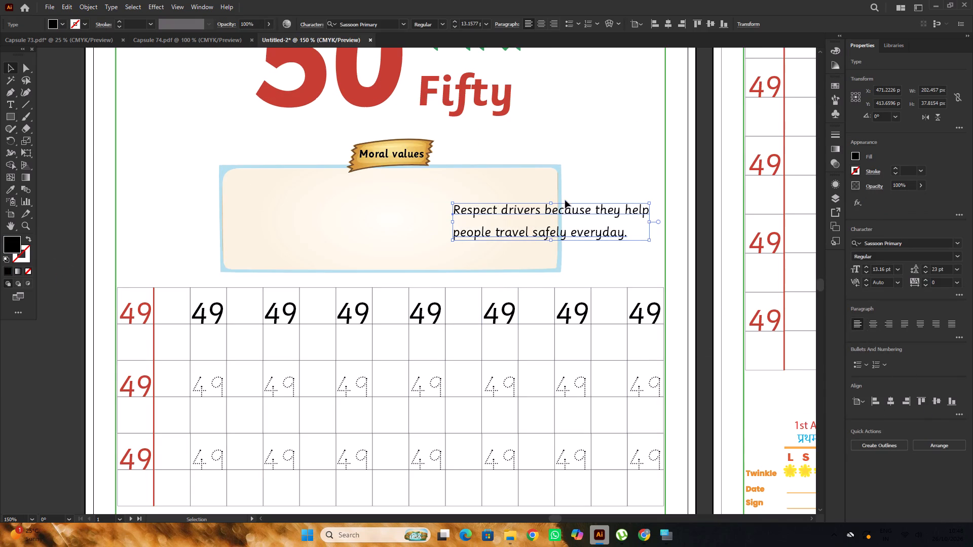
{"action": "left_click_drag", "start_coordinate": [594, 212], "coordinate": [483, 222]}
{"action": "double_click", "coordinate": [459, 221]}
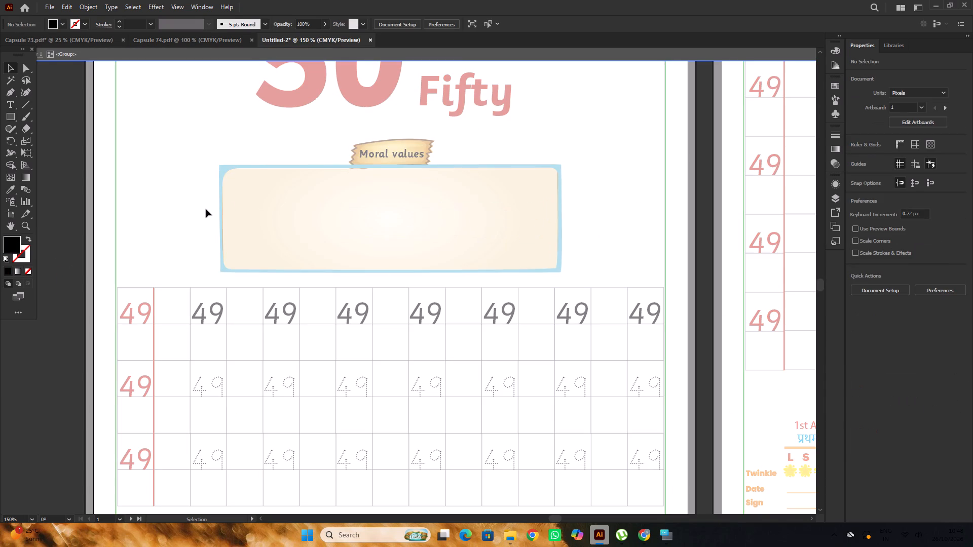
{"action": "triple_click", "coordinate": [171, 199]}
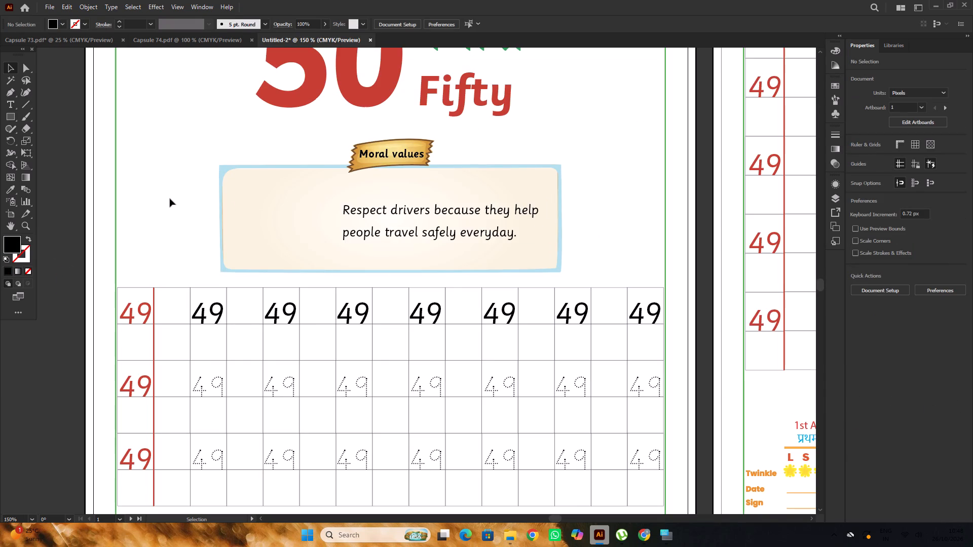
Replace the whole moral values sentence with the opening line "Stay focused on your work because".
{"action": "double_click", "coordinate": [372, 213]}
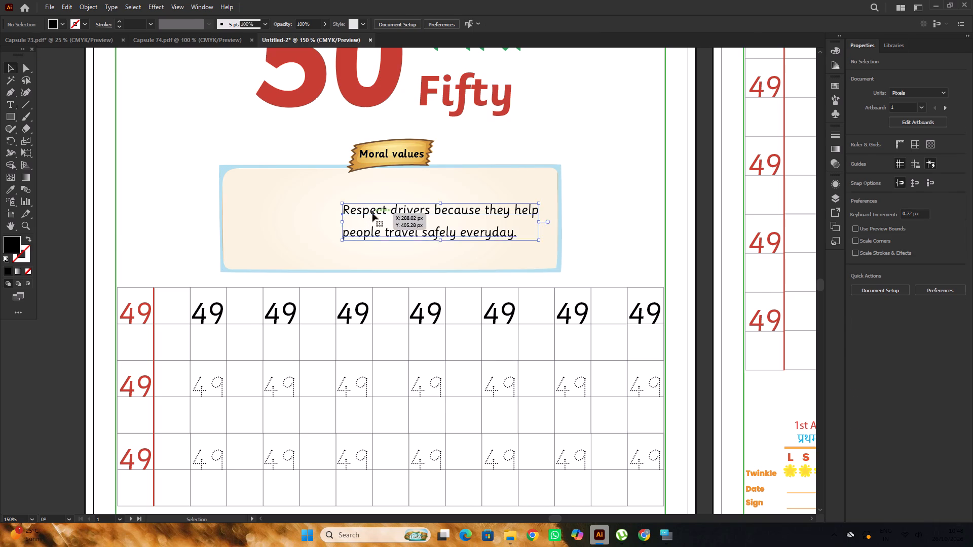
{"action": "left_click_drag", "start_coordinate": [345, 212], "coordinate": [558, 246]}
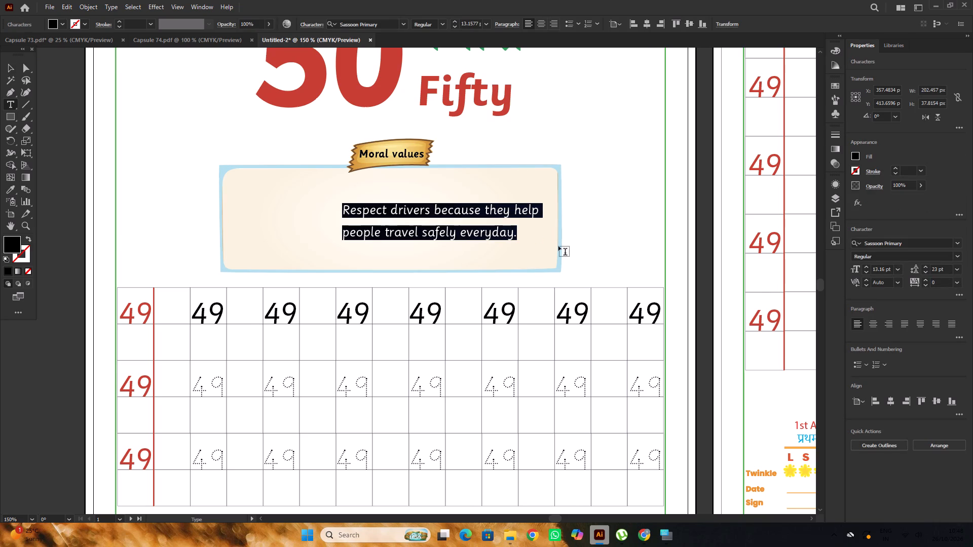
{"action": "type", "text": "tay"}
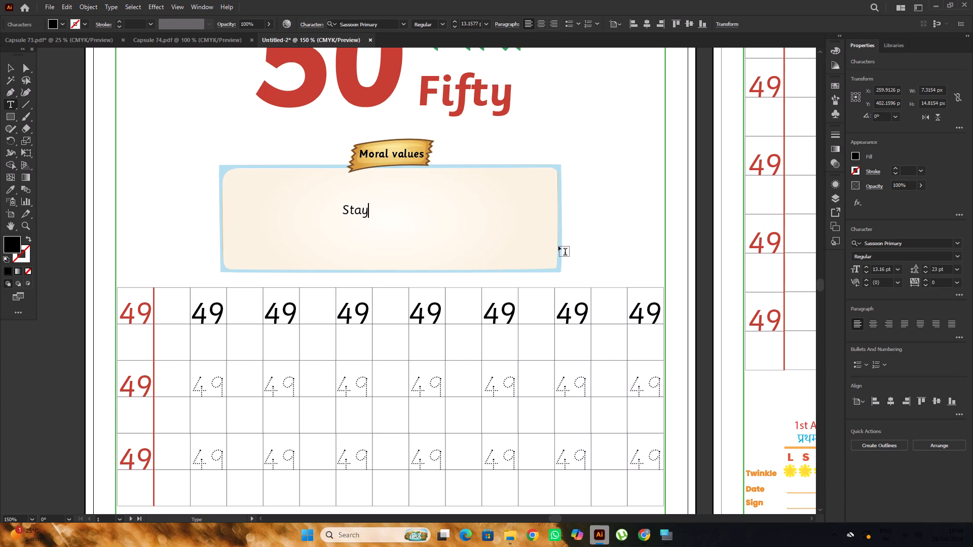
{"action": "type", "text": "of"}
{"action": "key", "text": "u"}
{"action": "key", "text": "BackSpace"}
{"action": "key", "text": "BackSpace"}
{"action": "key", "text": "BackSpace"}
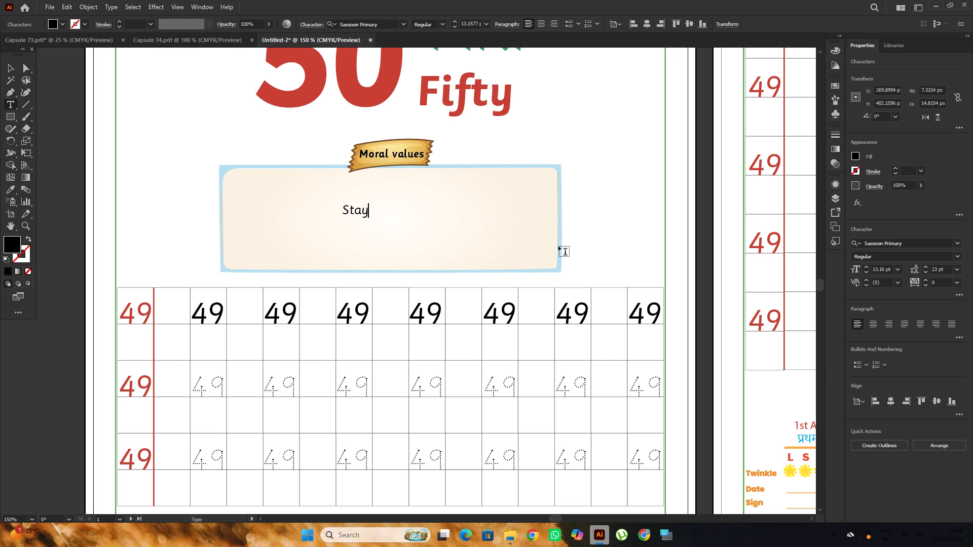
{"action": "key", "text": "space"}
{"action": "type", "text": "focu"}
{"action": "type", "text": "sess"}
{"action": "key", "text": "BackSpace"}
{"action": "key", "text": "BackSpace"}
{"action": "key", "text": "d"}
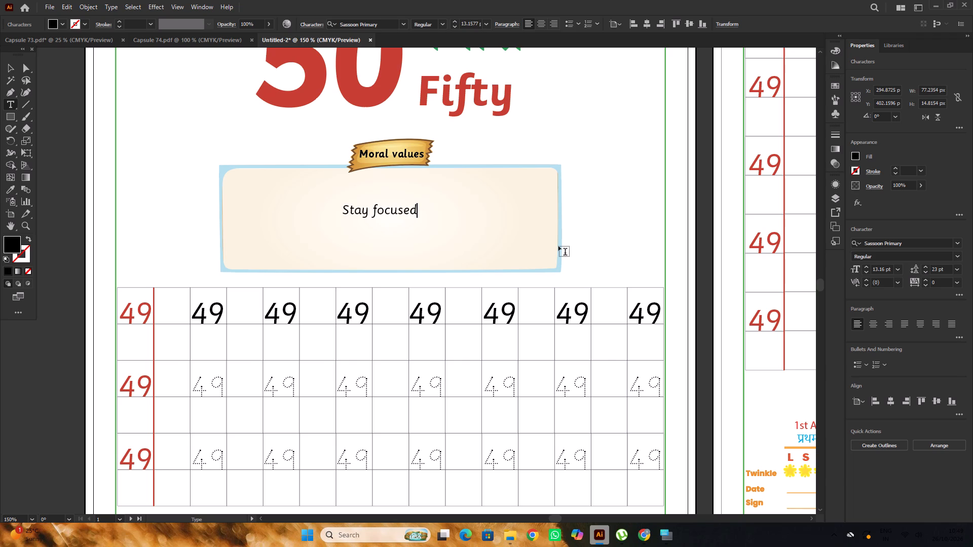
{"action": "key", "text": "space"}
{"action": "type", "text": "on"}
{"action": "key", "text": "space"}
{"action": "type", "text": "uout"}
{"action": "key", "text": "space"}
{"action": "key", "text": "BackSpace"}
{"action": "key", "text": "BackSpace"}
{"action": "key", "text": "BackSpace"}
{"action": "key", "text": "BackSpace"}
{"action": "key", "text": "BackSpace"}
{"action": "type", "text": "your"}
{"action": "key", "text": "space"}
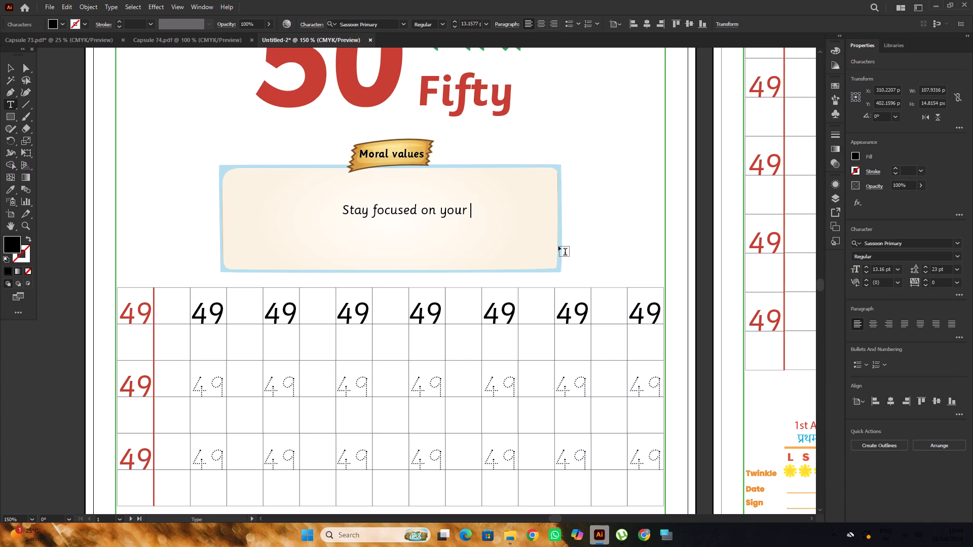
{"action": "type", "text": "work"}
{"action": "key", "text": "space"}
{"action": "type", "text": "beca"}
{"action": "type", "text": "use"}
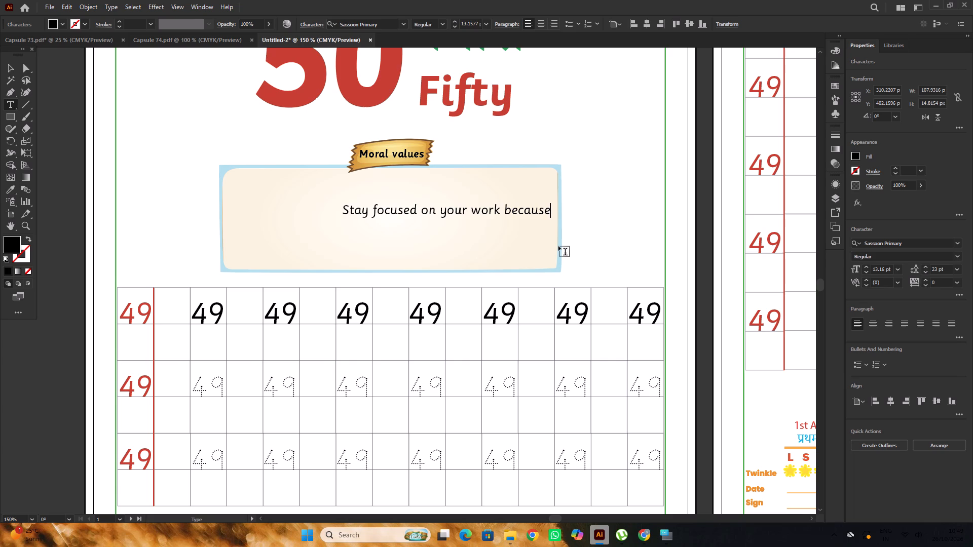
Complete the moral values text with a second line "concentration helps you achieve" and a third line "your best.".
{"action": "key", "text": "Return"}
{"action": "type", "text": "con"}
{"action": "type", "text": "cen"}
{"action": "type", "text": "tra"}
{"action": "type", "text": "ti"}
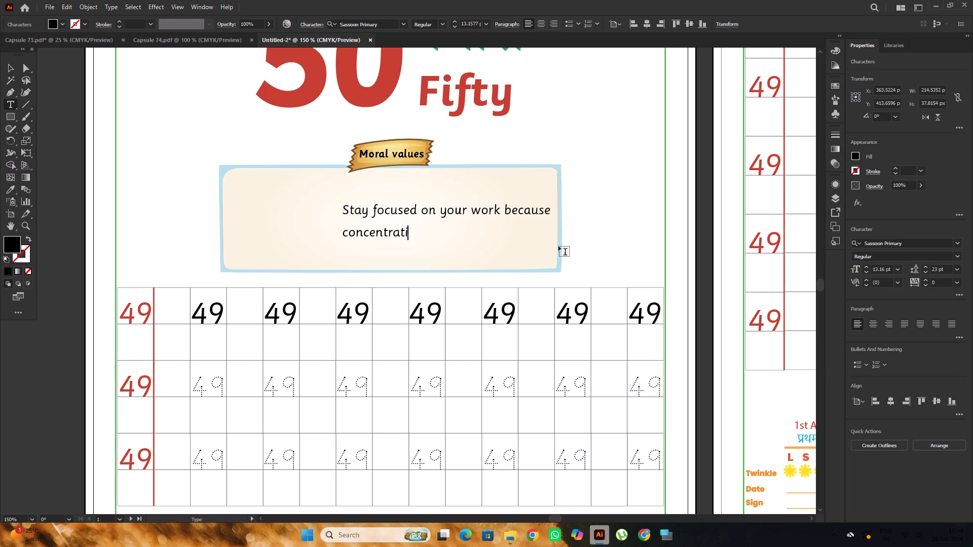
{"action": "key", "text": "BackSpace"}
{"action": "type", "text": "ion"}
{"action": "key", "text": "space"}
{"action": "type", "text": "helps"}
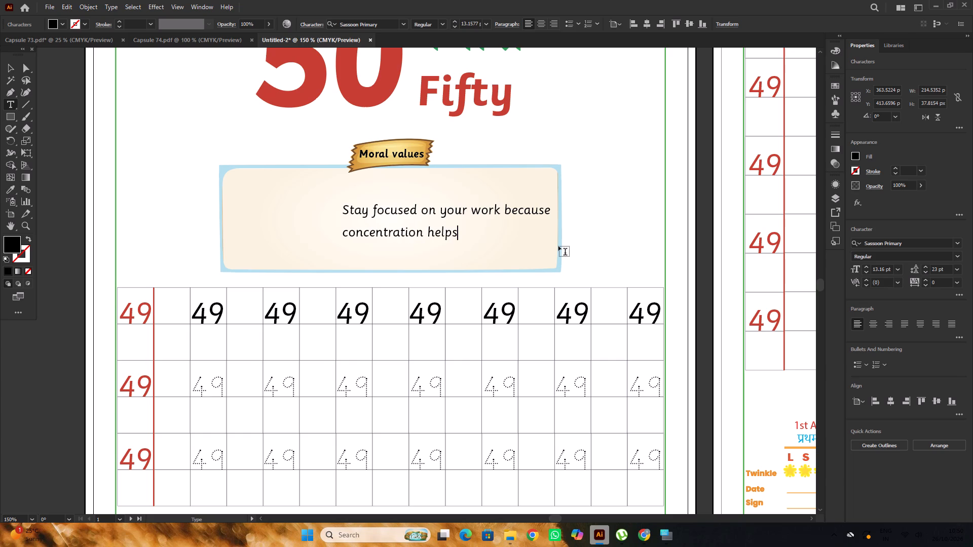
{"action": "key", "text": "space"}
{"action": "type", "text": "you"}
{"action": "key", "text": "space"}
{"action": "type", "text": "ach"}
{"action": "type", "text": "ieve"}
{"action": "key", "text": "space"}
{"action": "type", "text": "your best"}
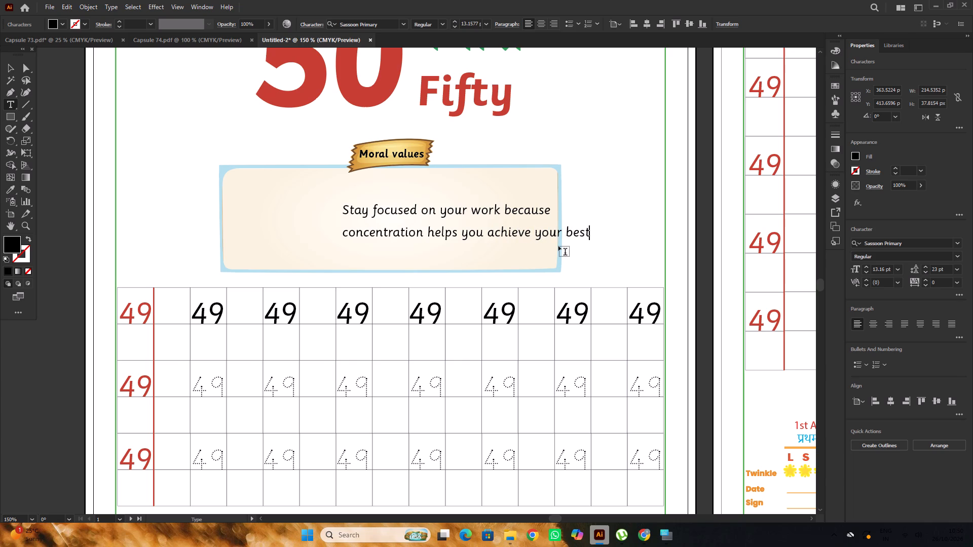
{"action": "key", "text": "period"}
{"action": "left_click", "coordinate": [534, 233]}
{"action": "key", "text": "Return"}
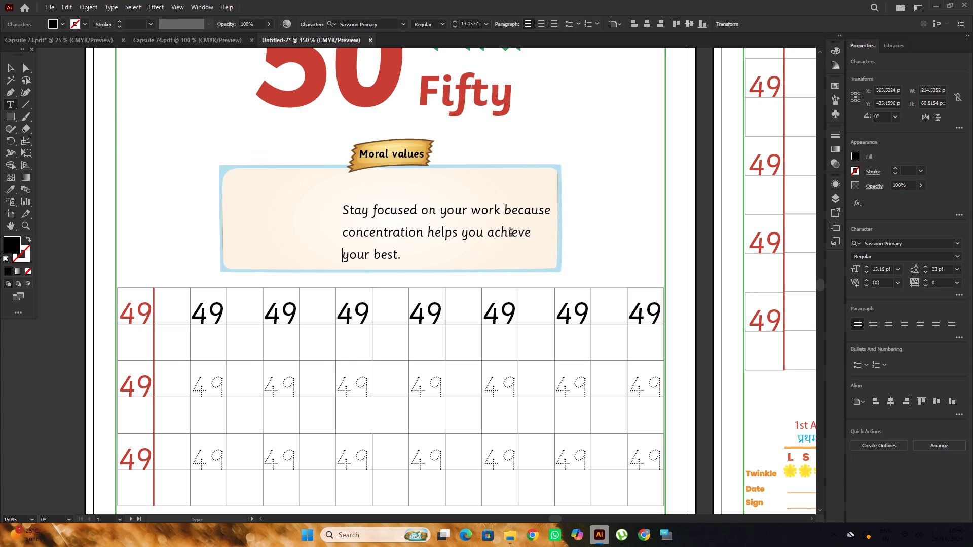
{"action": "left_click", "coordinate": [11, 70]}
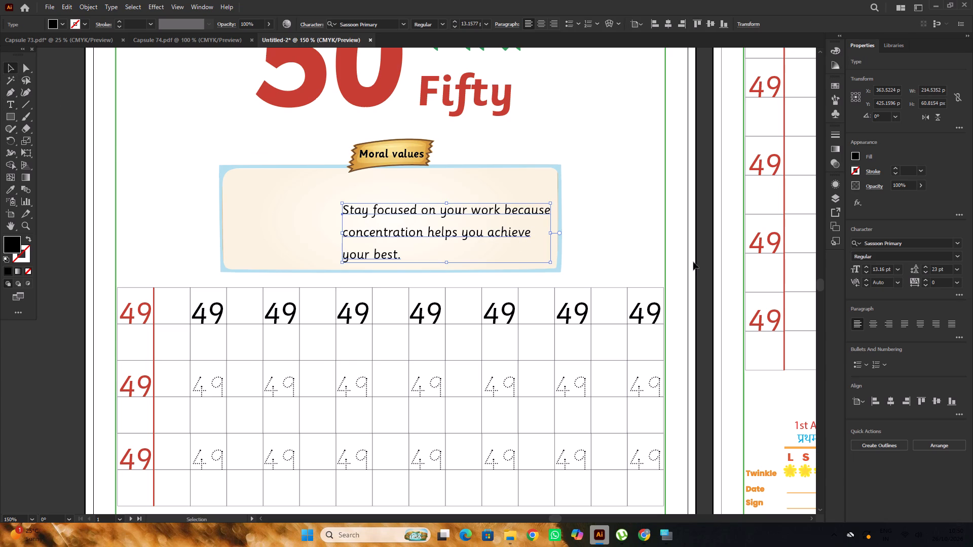
Centre-align the three-line moral values text and position it in the right part of the Moral values box.
{"action": "left_click", "coordinate": [873, 320]}
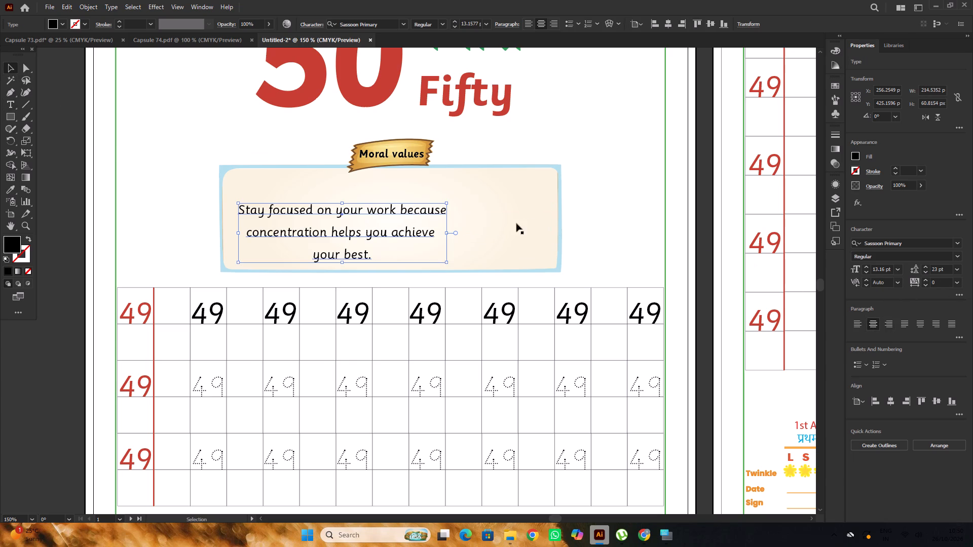
{"action": "left_click_drag", "start_coordinate": [403, 229], "coordinate": [506, 224]}
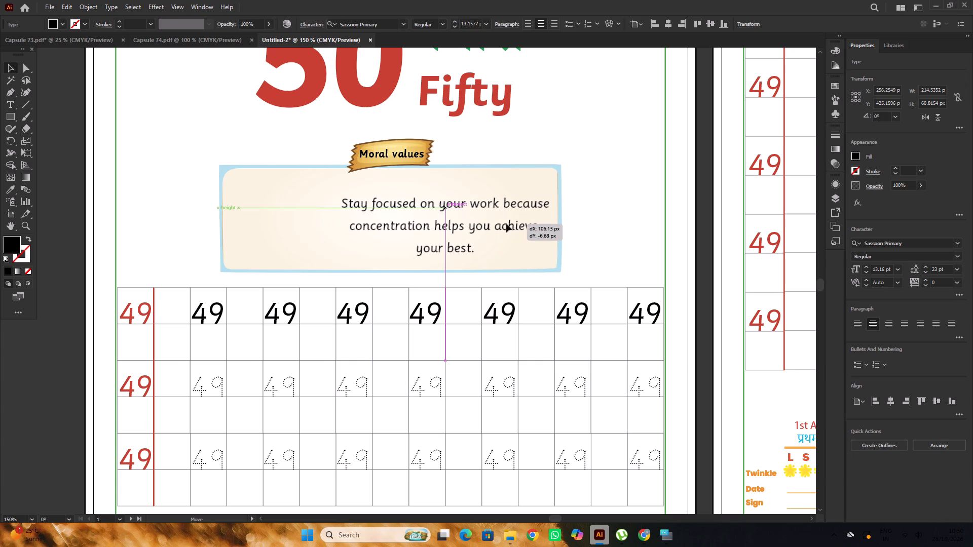
{"action": "left_click_drag", "start_coordinate": [506, 224], "coordinate": [506, 224]}
Copy the full three-line text from the Moral values box.
{"action": "scroll", "coordinate": [507, 224], "scroll_direction": "down", "scroll_amount": 1, "text": "alt"}
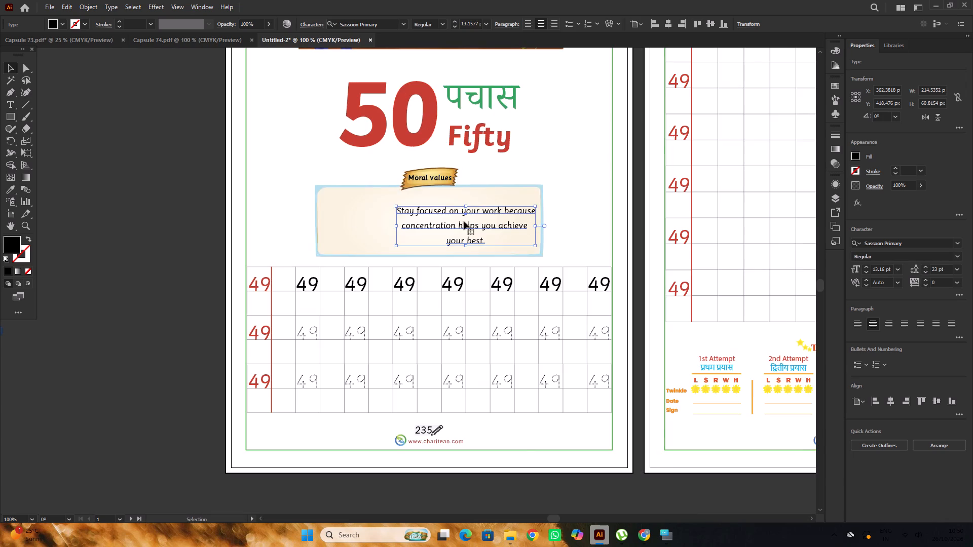
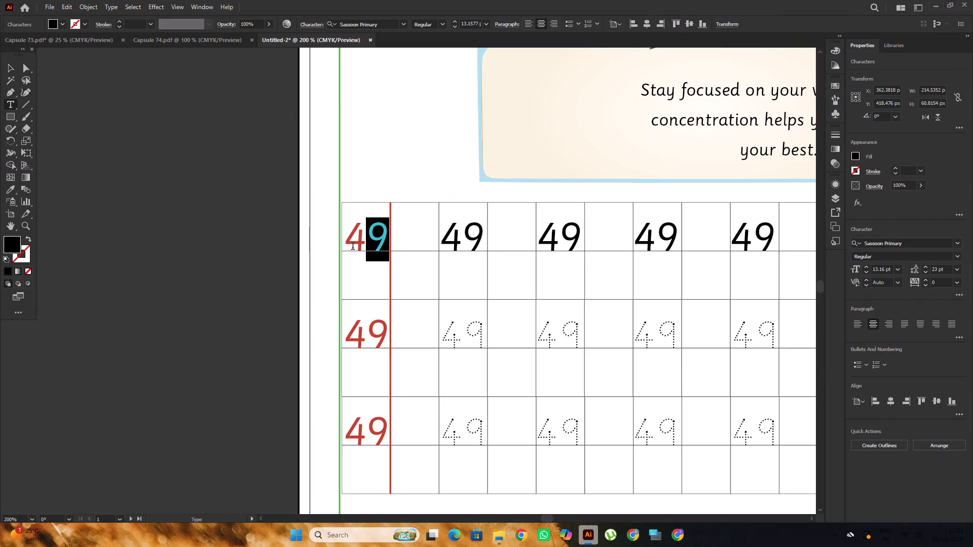
{"action": "left_click_drag", "start_coordinate": [353, 247], "coordinate": [347, 249]}
{"action": "type", "text": "50"}
{"action": "scroll", "coordinate": [344, 249], "scroll_direction": "down", "scroll_amount": 4}
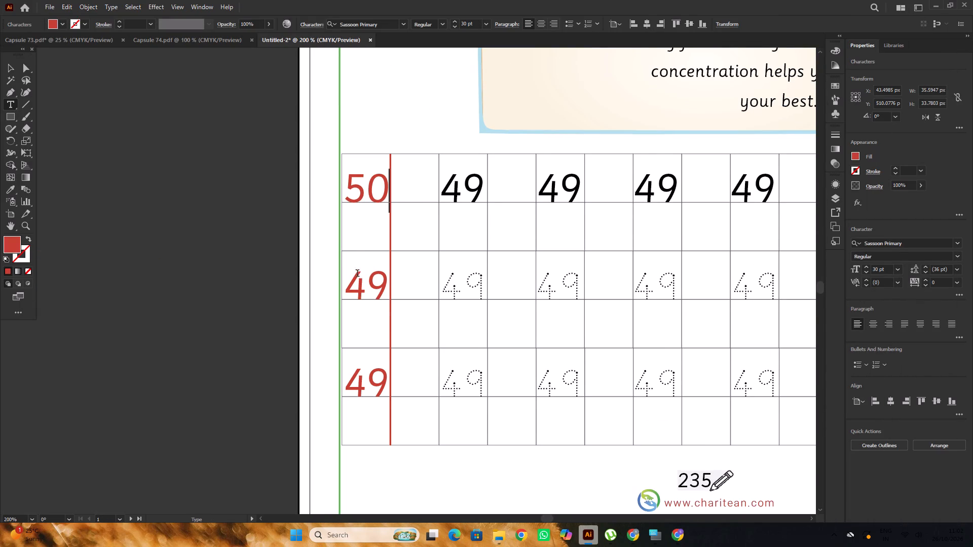
{"action": "scroll", "coordinate": [377, 296], "scroll_direction": "up", "scroll_amount": 1, "text": "alt"}
{"action": "left_click_drag", "start_coordinate": [385, 284], "coordinate": [346, 292]}
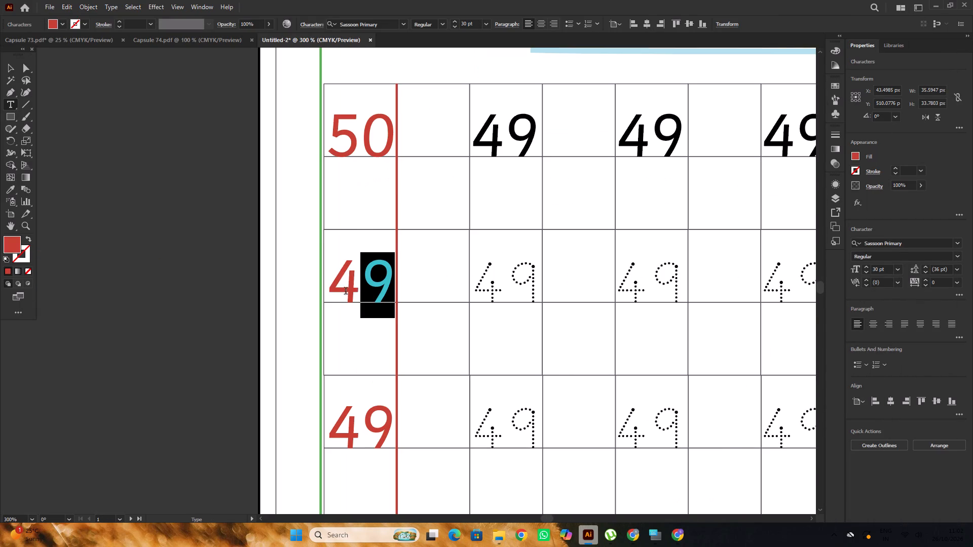
{"action": "left_click_drag", "start_coordinate": [346, 292], "coordinate": [339, 292]}
{"action": "type", "text": "50"}
{"action": "scroll", "coordinate": [329, 285], "scroll_direction": "down", "scroll_amount": 7}
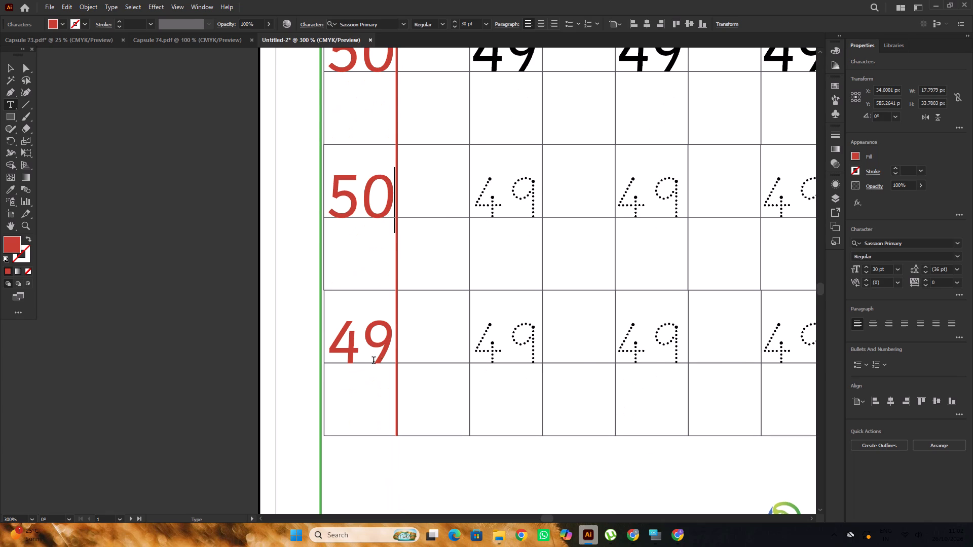
{"action": "left_click_drag", "start_coordinate": [381, 344], "coordinate": [349, 351]}
{"action": "left_click", "coordinate": [379, 348]}
{"action": "left_click_drag", "start_coordinate": [382, 346], "coordinate": [347, 353]}
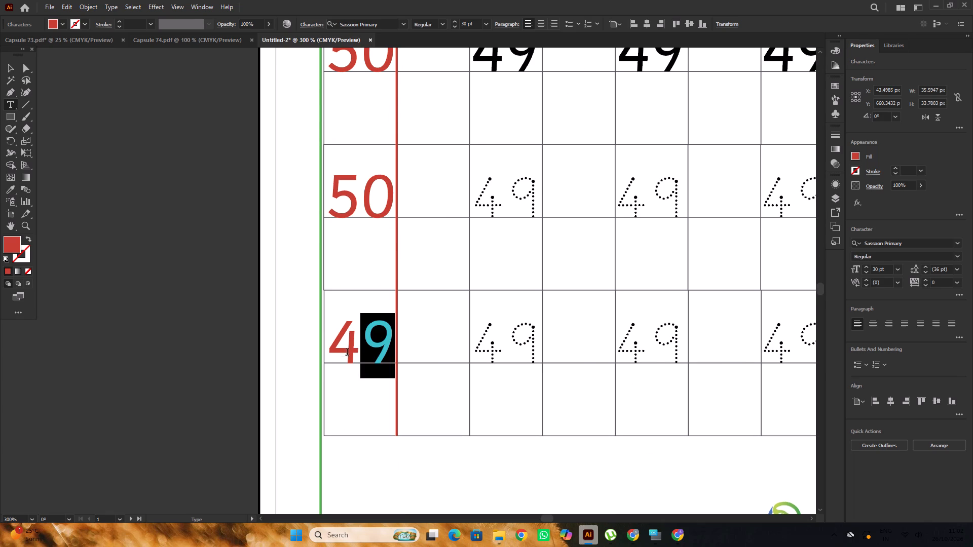
{"action": "left_click_drag", "start_coordinate": [347, 353], "coordinate": [333, 356]}
{"action": "key", "text": "5"}
{"action": "key", "text": "0"}
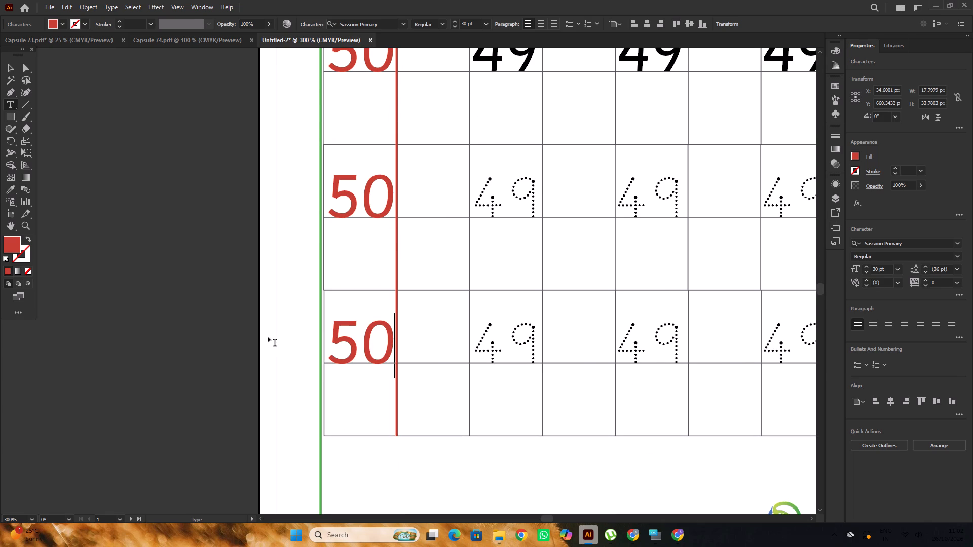
Change the solid 49 and both dotted 49s in the first practice column after the red numbers to 50.
{"action": "scroll", "coordinate": [170, 302], "scroll_direction": "down", "scroll_amount": 2, "text": "alt"}
{"action": "scroll", "coordinate": [215, 283], "scroll_direction": "up", "scroll_amount": 3}
{"action": "scroll", "coordinate": [313, 242], "scroll_direction": "up", "scroll_amount": 2, "text": "alt"}
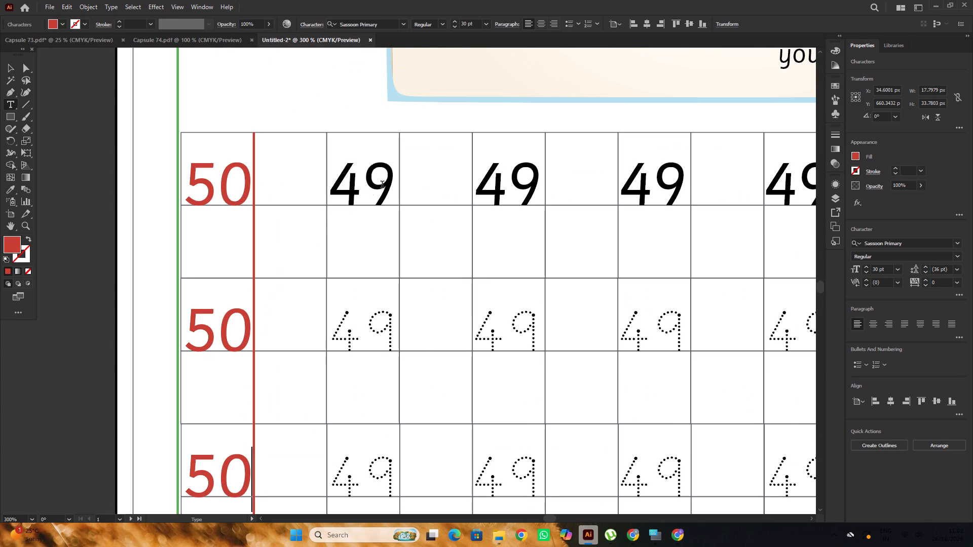
{"action": "left_click_drag", "start_coordinate": [382, 185], "coordinate": [330, 196]}
{"action": "type", "text": "50"}
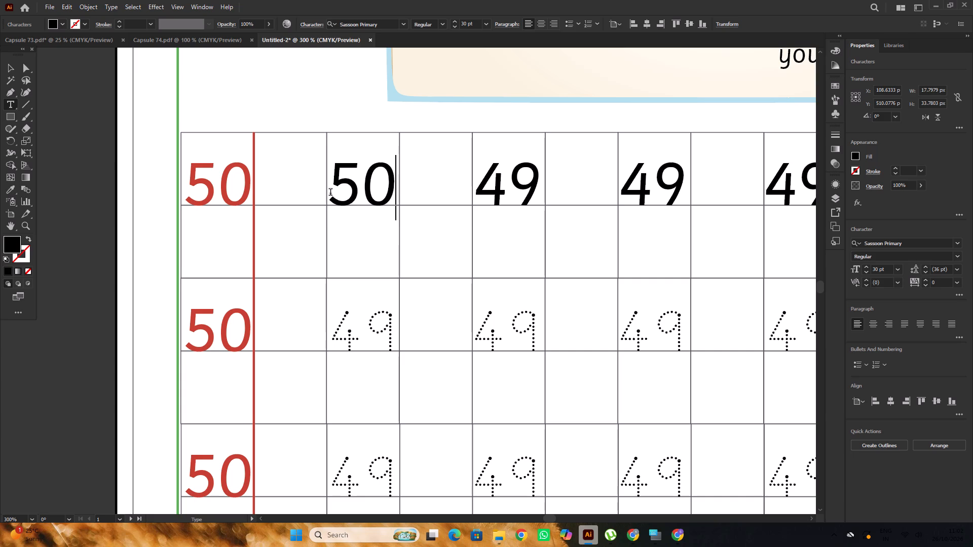
{"action": "scroll", "coordinate": [330, 193], "scroll_direction": "down", "scroll_amount": 5}
{"action": "left_click_drag", "start_coordinate": [387, 271], "coordinate": [338, 286]}
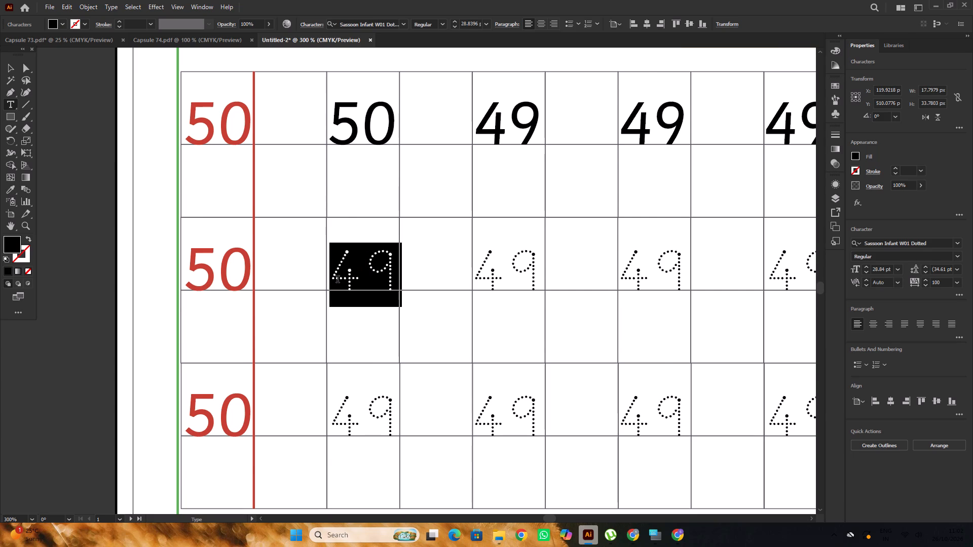
{"action": "key", "text": "5"}
{"action": "key", "text": "0"}
{"action": "scroll", "coordinate": [337, 280], "scroll_direction": "down", "scroll_amount": 6}
{"action": "left_click_drag", "start_coordinate": [385, 335], "coordinate": [344, 350]}
{"action": "key", "text": "5"}
{"action": "key", "text": "0"}
Change both dotted 49s and the solid 49 in the second practice column to 50.
{"action": "left_click_drag", "start_coordinate": [527, 340], "coordinate": [493, 355]}
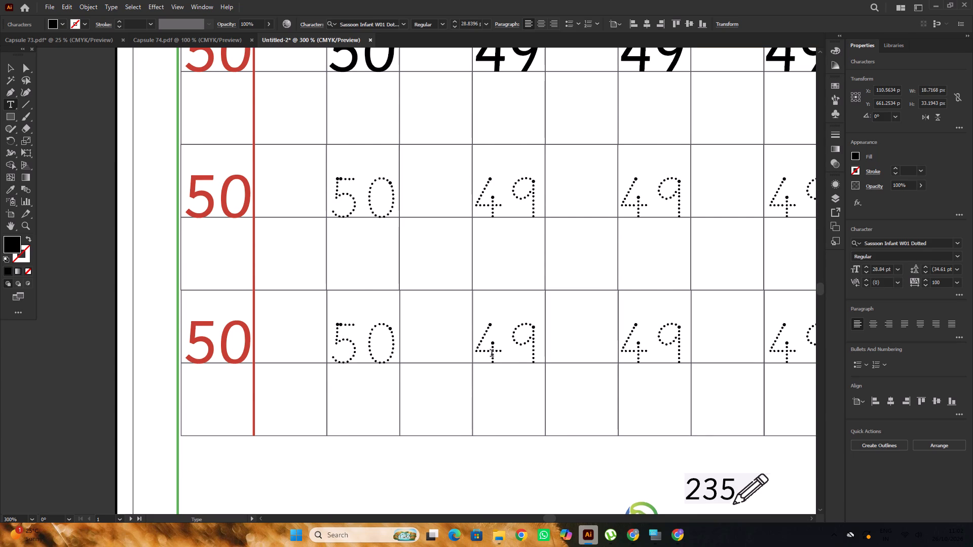
{"action": "left_click_drag", "start_coordinate": [533, 336], "coordinate": [495, 354]}
{"action": "left_click", "coordinate": [523, 341]}
{"action": "left_click_drag", "start_coordinate": [530, 339], "coordinate": [530, 339]}
{"action": "left_click_drag", "start_coordinate": [530, 339], "coordinate": [485, 357]}
{"action": "key", "text": "5"}
{"action": "key", "text": "0"}
{"action": "scroll", "coordinate": [514, 278], "scroll_direction": "up", "scroll_amount": 5}
{"action": "left_click_drag", "start_coordinate": [529, 259], "coordinate": [497, 274]}
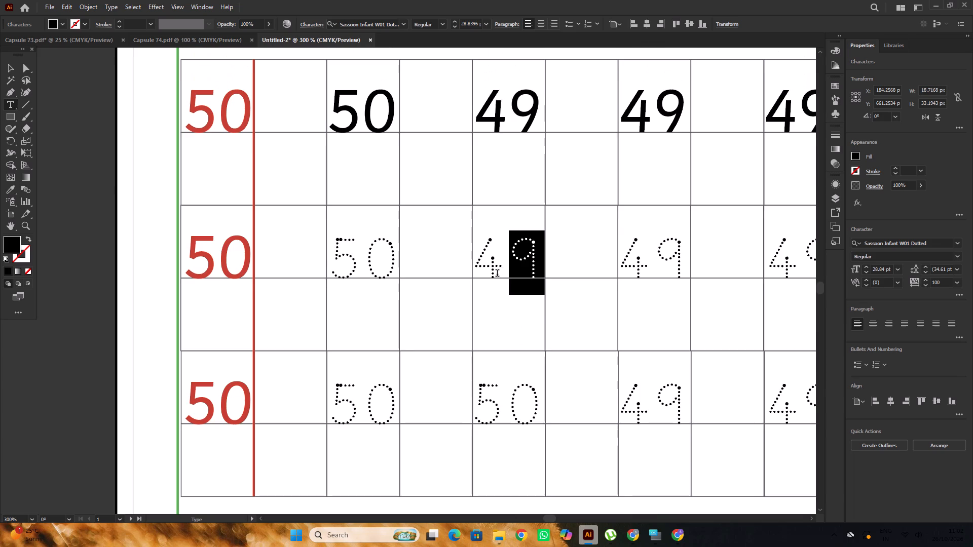
{"action": "left_click_drag", "start_coordinate": [497, 274], "coordinate": [486, 279]}
{"action": "type", "text": "50"}
{"action": "scroll", "coordinate": [489, 275], "scroll_direction": "up", "scroll_amount": 10}
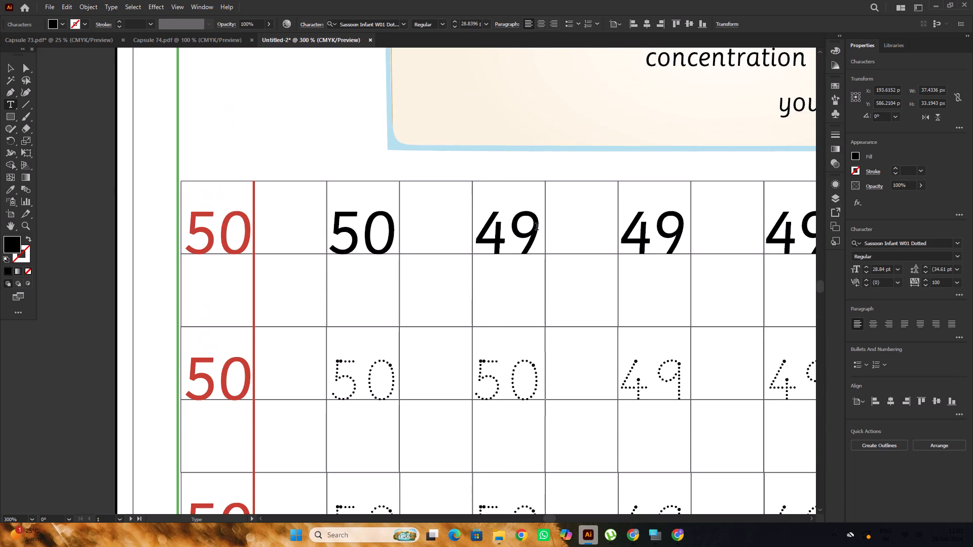
{"action": "left_click_drag", "start_coordinate": [535, 227], "coordinate": [482, 245]}
{"action": "type", "text": "50"}
Change the solid 49 and both dotted 49s in the third practice column to 50.
{"action": "left_click_drag", "start_coordinate": [672, 234], "coordinate": [643, 252]}
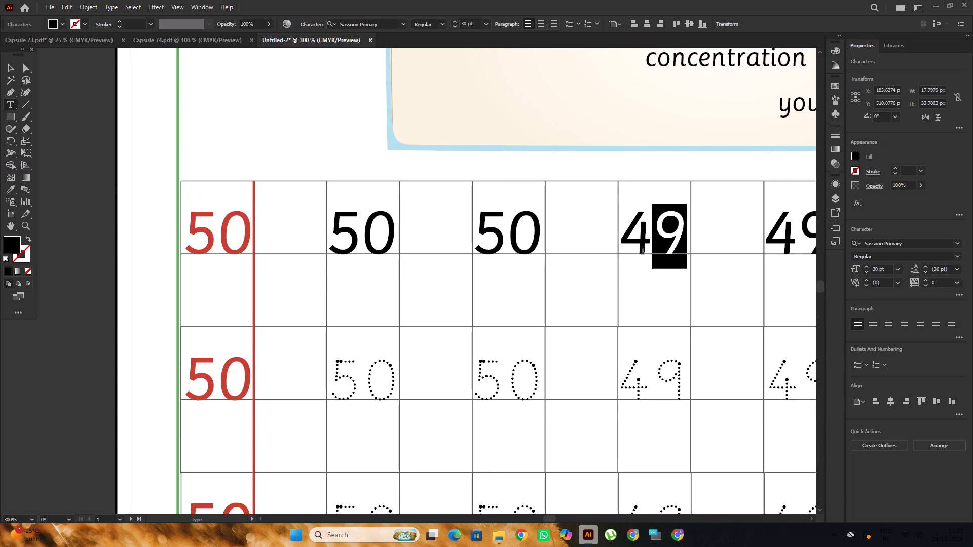
{"action": "left_click_drag", "start_coordinate": [643, 252], "coordinate": [634, 256]}
{"action": "left_click", "coordinate": [663, 242]}
{"action": "left_click_drag", "start_coordinate": [678, 237], "coordinate": [627, 255]}
{"action": "type", "text": "50"}
{"action": "scroll", "coordinate": [220, 252], "scroll_direction": "down", "scroll_amount": 2, "text": "alt"}
{"action": "scroll", "coordinate": [442, 304], "scroll_direction": "up", "scroll_amount": 2, "text": "alt"}
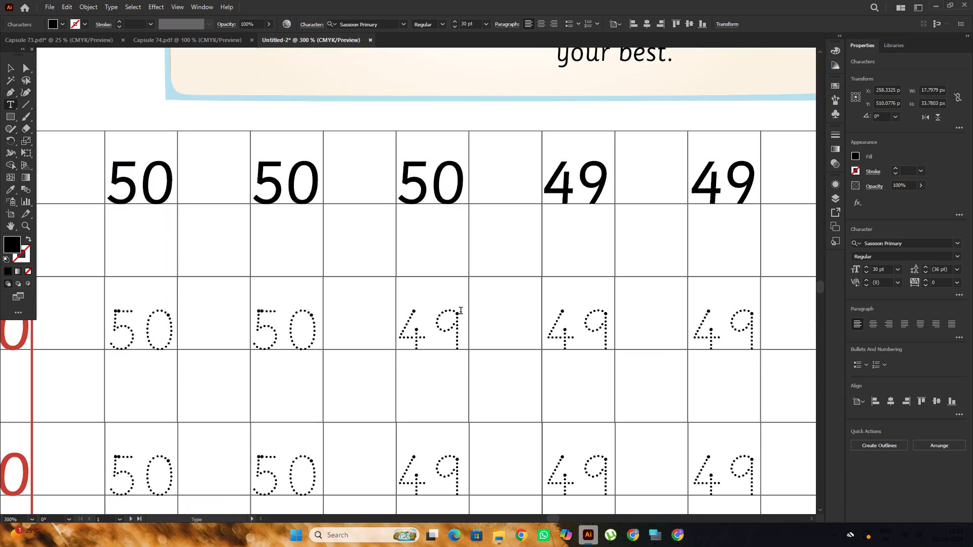
{"action": "left_click_drag", "start_coordinate": [453, 320], "coordinate": [413, 330]}
{"action": "scroll", "coordinate": [414, 324], "scroll_direction": "down", "scroll_amount": 1, "text": "alt"}
{"action": "type", "text": "50"}
{"action": "scroll", "coordinate": [401, 326], "scroll_direction": "down", "scroll_amount": 10}
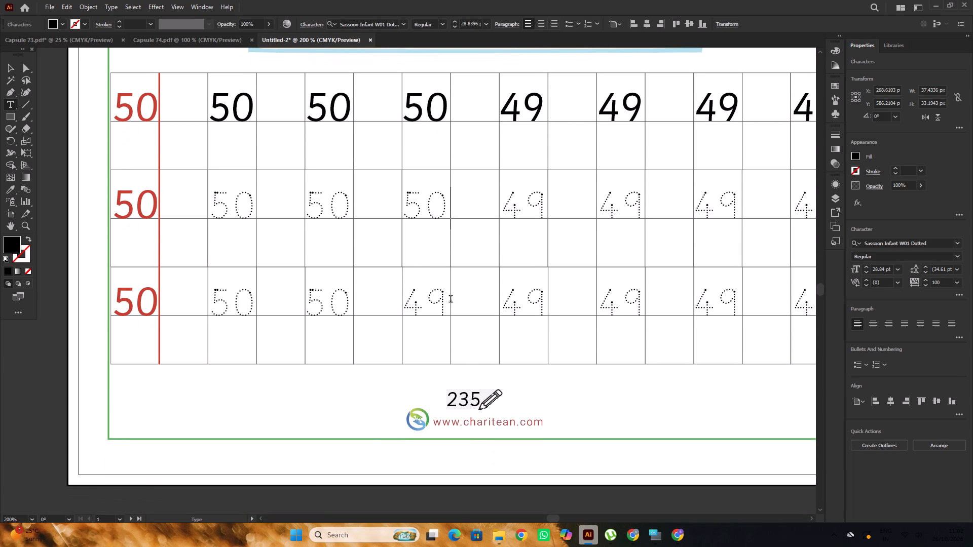
{"action": "left_click_drag", "start_coordinate": [443, 299], "coordinate": [402, 311]}
{"action": "type", "text": "50"}
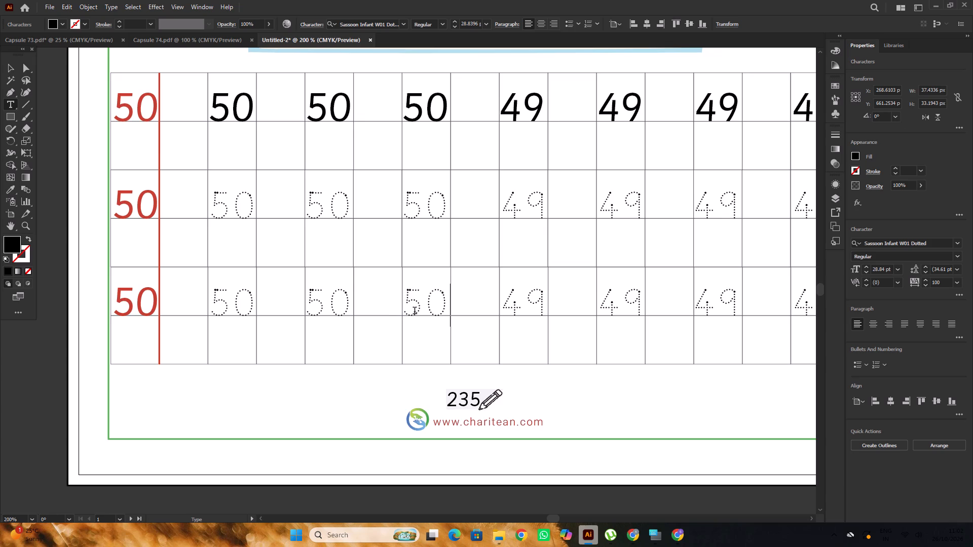
Change the two dotted 49s in the fourth practice column to 50.
{"action": "scroll", "coordinate": [413, 294], "scroll_direction": "up", "scroll_amount": 4}
{"action": "left_click_drag", "start_coordinate": [540, 253], "coordinate": [501, 264]}
{"action": "type", "text": "50"}
{"action": "scroll", "coordinate": [487, 256], "scroll_direction": "down", "scroll_amount": 4}
{"action": "left_click_drag", "start_coordinate": [537, 297], "coordinate": [536, 297]}
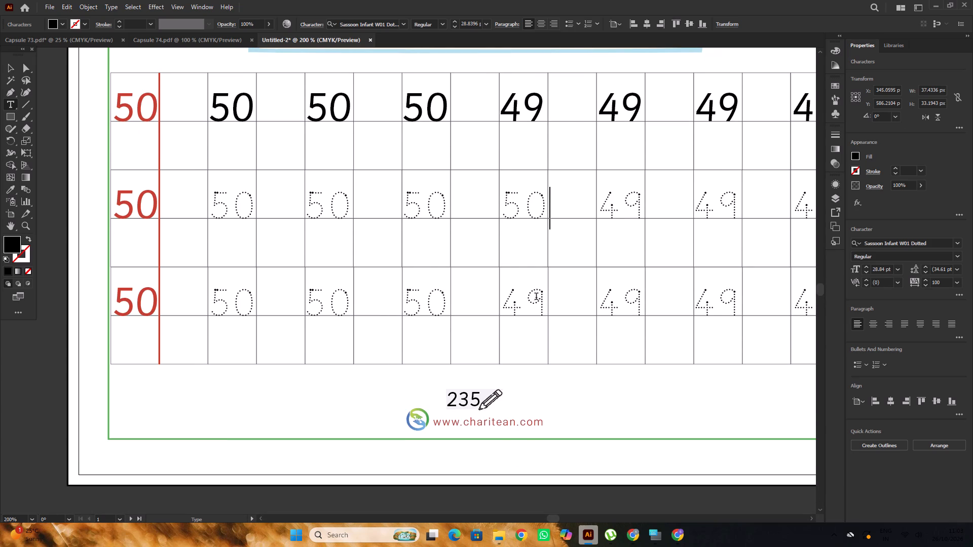
{"action": "left_click_drag", "start_coordinate": [536, 297], "coordinate": [507, 312]}
{"action": "left_click_drag", "start_coordinate": [541, 300], "coordinate": [506, 310]}
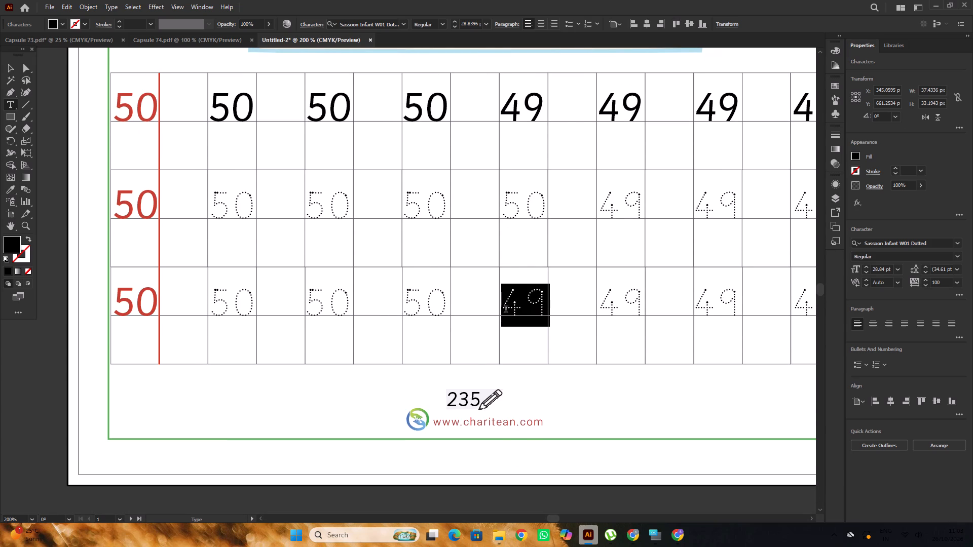
{"action": "type", "text": "50"}
{"action": "scroll", "coordinate": [386, 298], "scroll_direction": "down", "scroll_amount": 3, "text": "alt"}
{"action": "scroll", "coordinate": [472, 284], "scroll_direction": "up", "scroll_amount": 3, "text": "alt"}
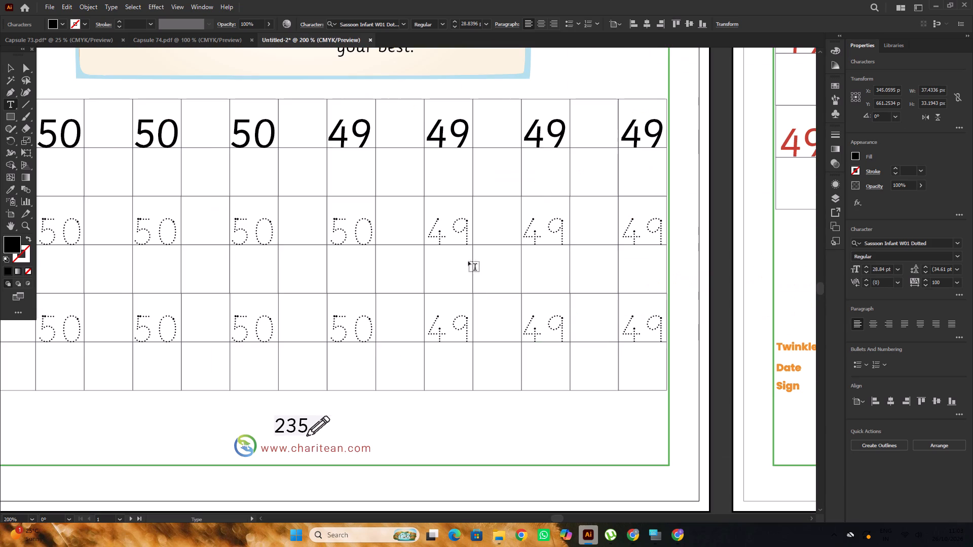
Change the two dotted 49s in the fifth practice column of the first page to 50.
{"action": "left_click_drag", "start_coordinate": [466, 231], "coordinate": [422, 246]}
{"action": "type", "text": "50"}
{"action": "scroll", "coordinate": [416, 250], "scroll_direction": "down", "scroll_amount": 3}
{"action": "left_click_drag", "start_coordinate": [464, 287], "coordinate": [431, 300]}
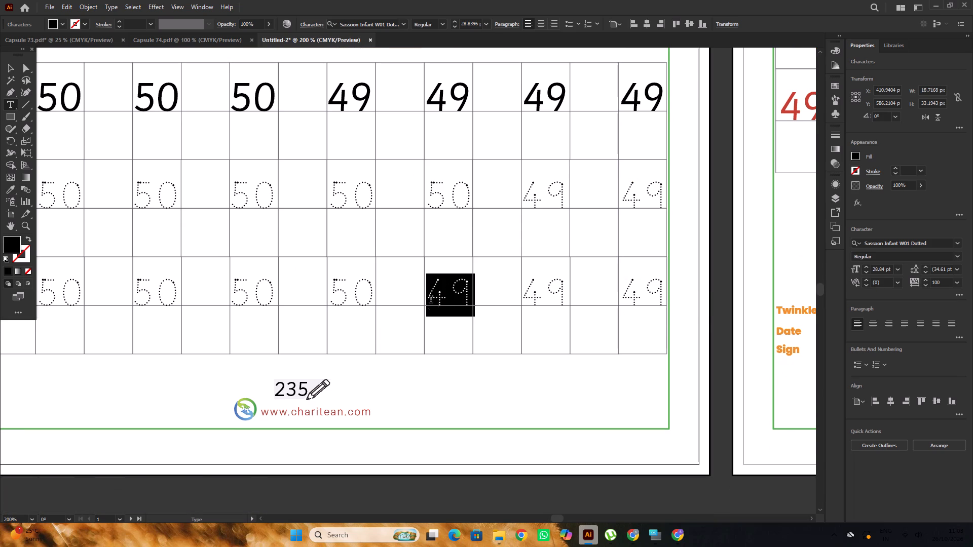
{"action": "type", "text": "50"}
Change the two dotted 49s in the sixth practice column to 50.
{"action": "scroll", "coordinate": [448, 300], "scroll_direction": "up", "scroll_amount": 5}
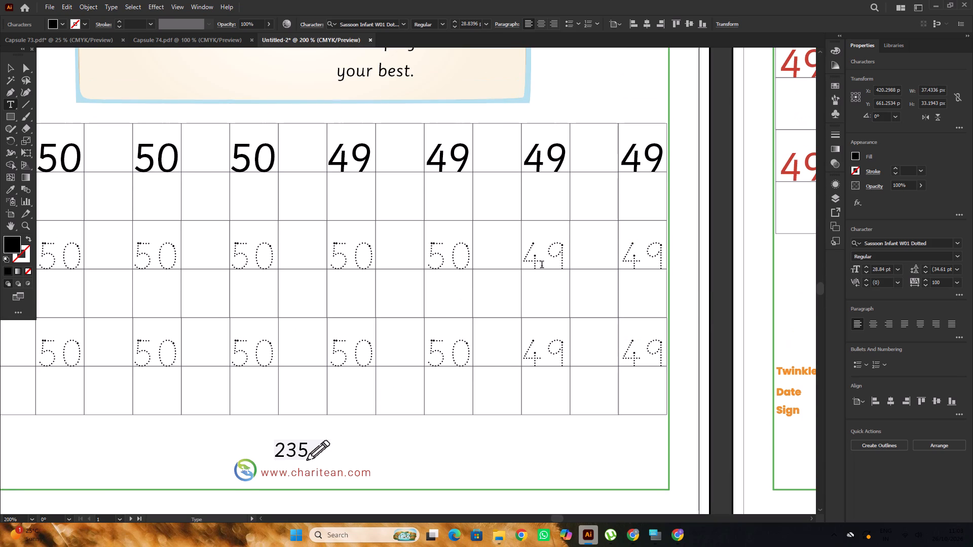
{"action": "left_click_drag", "start_coordinate": [564, 257], "coordinate": [526, 268]}
{"action": "type", "text": "50"}
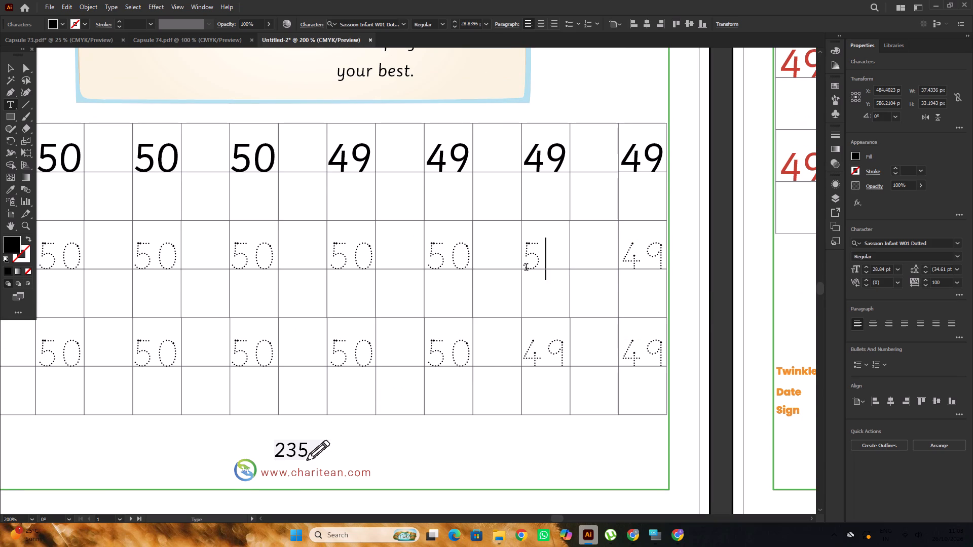
{"action": "scroll", "coordinate": [527, 271], "scroll_direction": "down", "scroll_amount": 4}
{"action": "left_click_drag", "start_coordinate": [562, 306], "coordinate": [521, 317]}
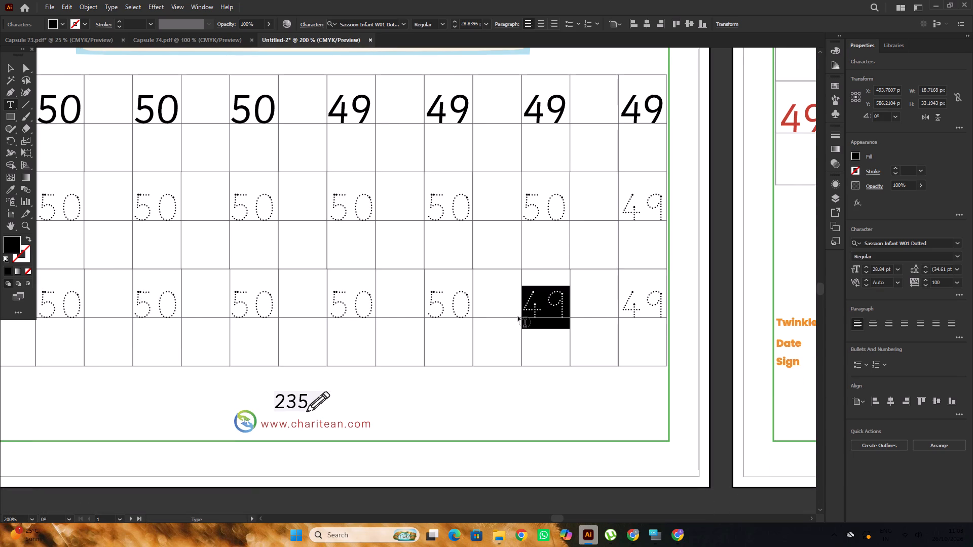
{"action": "type", "text": "50"}
Change the two dotted 49s in the seventh, last practice column to 50.
{"action": "left_click_drag", "start_coordinate": [659, 204], "coordinate": [639, 217]}
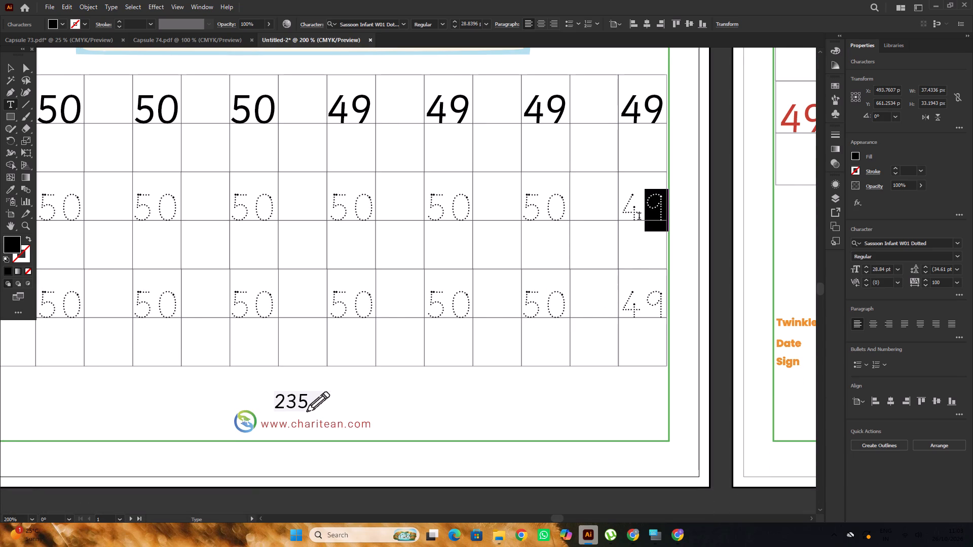
{"action": "left_click_drag", "start_coordinate": [639, 217], "coordinate": [629, 224]}
{"action": "key", "text": "5"}
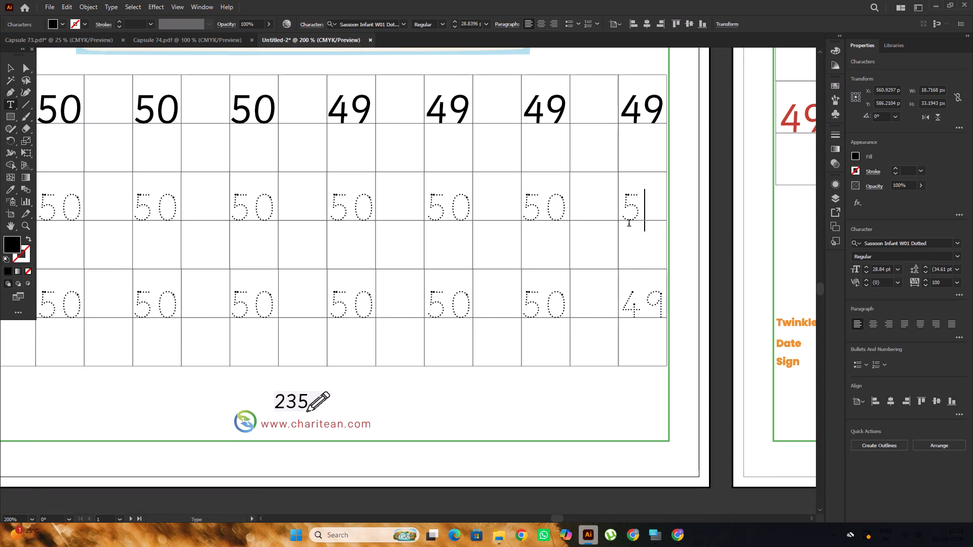
{"action": "key", "text": "0"}
{"action": "scroll", "coordinate": [617, 214], "scroll_direction": "down", "scroll_amount": 4}
{"action": "left_click_drag", "start_coordinate": [659, 260], "coordinate": [625, 268]}
{"action": "type", "text": "50"}
Change the first three red 49s in the number column of the Assessment Time page to 50.
{"action": "scroll", "coordinate": [335, 233], "scroll_direction": "down", "scroll_amount": 5}
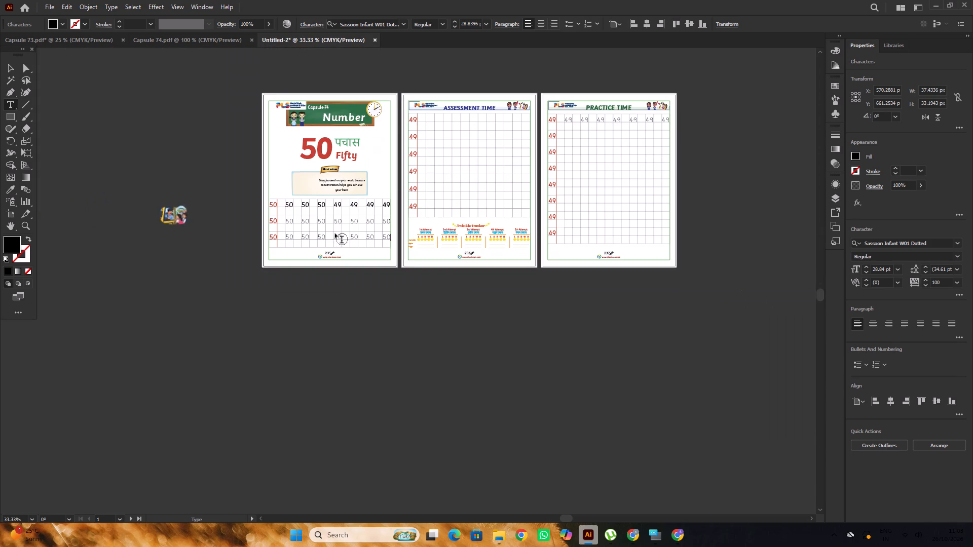
{"action": "scroll", "coordinate": [335, 233], "scroll_direction": "up", "scroll_amount": 4}
{"action": "scroll", "coordinate": [493, 195], "scroll_direction": "up", "scroll_amount": 4}
{"action": "left_click_drag", "start_coordinate": [369, 176], "coordinate": [355, 189]}
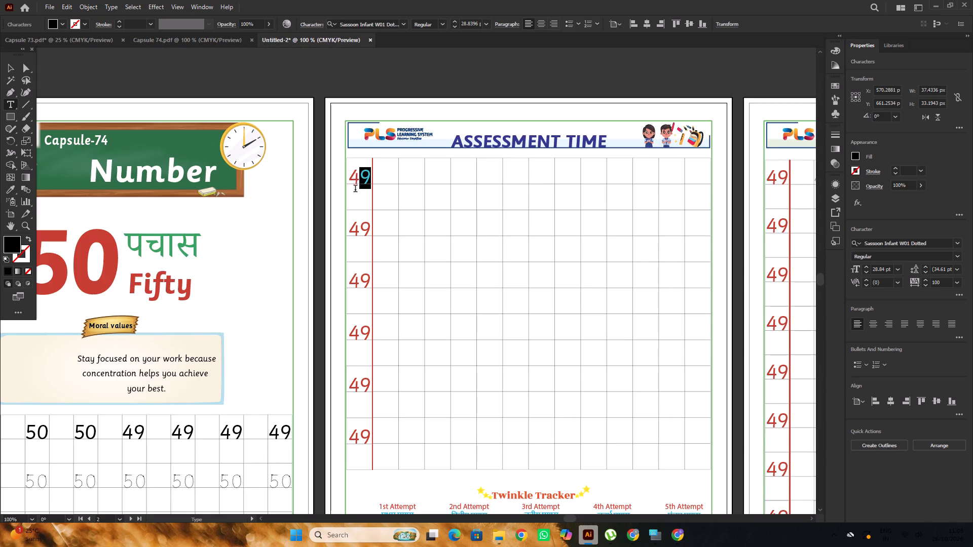
{"action": "left_click_drag", "start_coordinate": [355, 189], "coordinate": [351, 191]}
{"action": "type", "text": "50"}
{"action": "scroll", "coordinate": [351, 189], "scroll_direction": "down", "scroll_amount": 2}
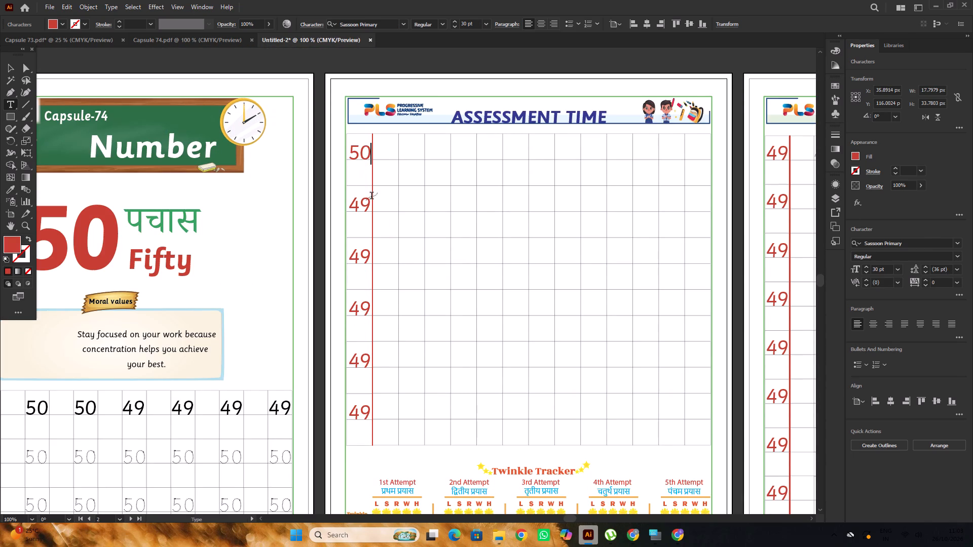
{"action": "left_click_drag", "start_coordinate": [366, 205], "coordinate": [349, 215]}
{"action": "key", "text": "5"}
{"action": "key", "text": "0"}
{"action": "scroll", "coordinate": [352, 210], "scroll_direction": "down", "scroll_amount": 5}
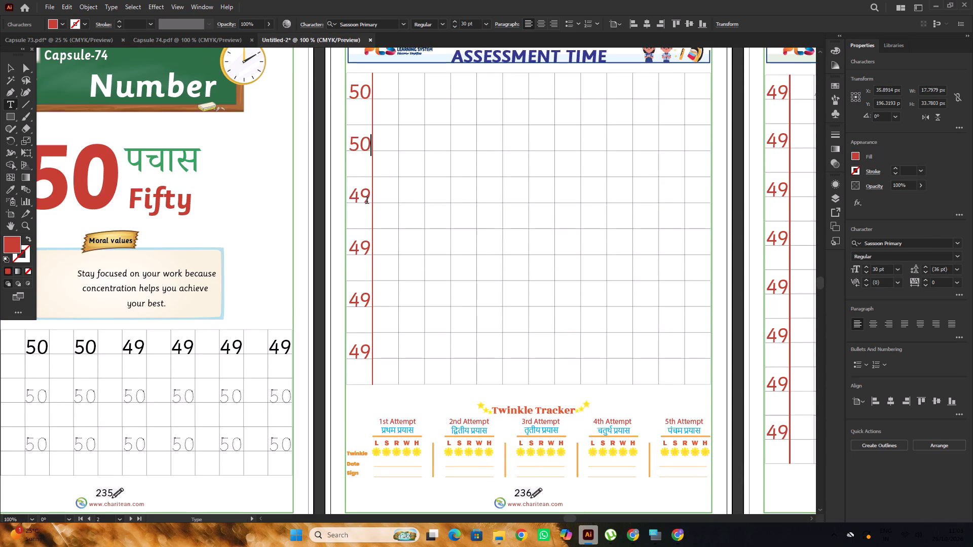
{"action": "left_click_drag", "start_coordinate": [367, 199], "coordinate": [351, 210]}
{"action": "key", "text": "5"}
{"action": "key", "text": "0"}
Change the remaining three red 49s, fourth to sixth, on the Assessment Time page to 50.
{"action": "scroll", "coordinate": [352, 207], "scroll_direction": "down", "scroll_amount": 5}
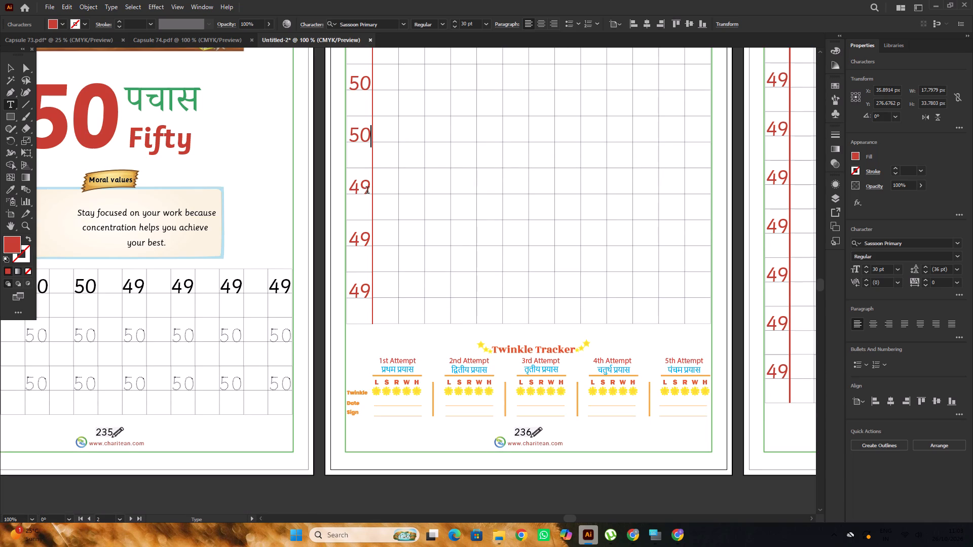
{"action": "left_click_drag", "start_coordinate": [368, 190], "coordinate": [353, 199]}
{"action": "type", "text": "50"}
{"action": "scroll", "coordinate": [352, 199], "scroll_direction": "down", "scroll_amount": 2}
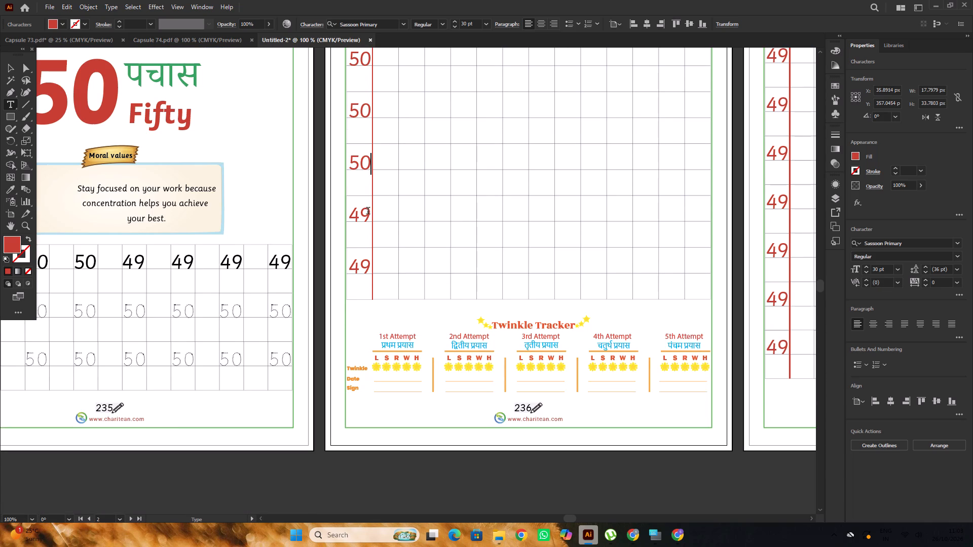
{"action": "left_click_drag", "start_coordinate": [367, 212], "coordinate": [353, 222]}
{"action": "key", "text": "5"}
{"action": "key", "text": "0"}
{"action": "scroll", "coordinate": [353, 219], "scroll_direction": "down", "scroll_amount": 3}
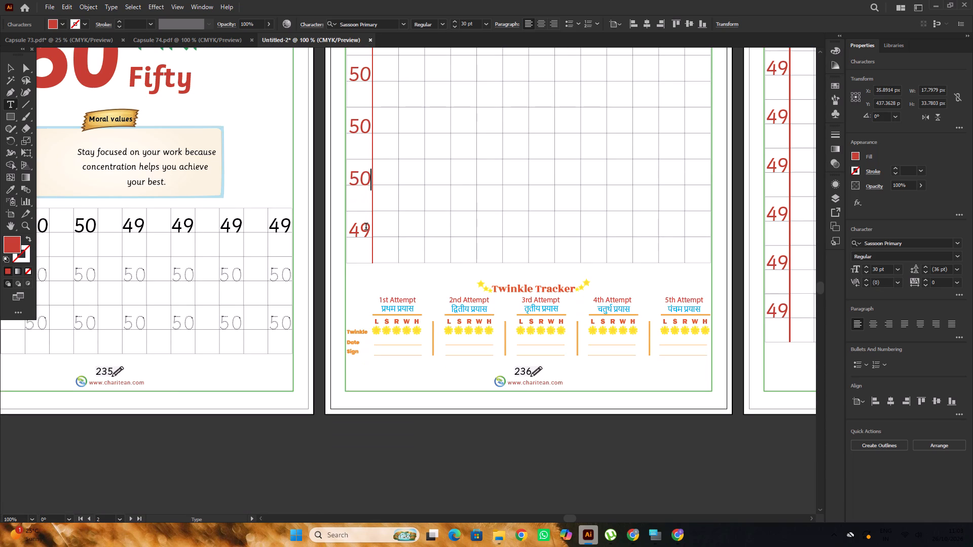
{"action": "left_click_drag", "start_coordinate": [368, 227], "coordinate": [351, 237]}
{"action": "key", "text": "5"}
{"action": "key", "text": "0"}
Change the first two red 49s in the number column of the Practice Time page to 50.
{"action": "scroll", "coordinate": [359, 221], "scroll_direction": "up", "scroll_amount": 6}
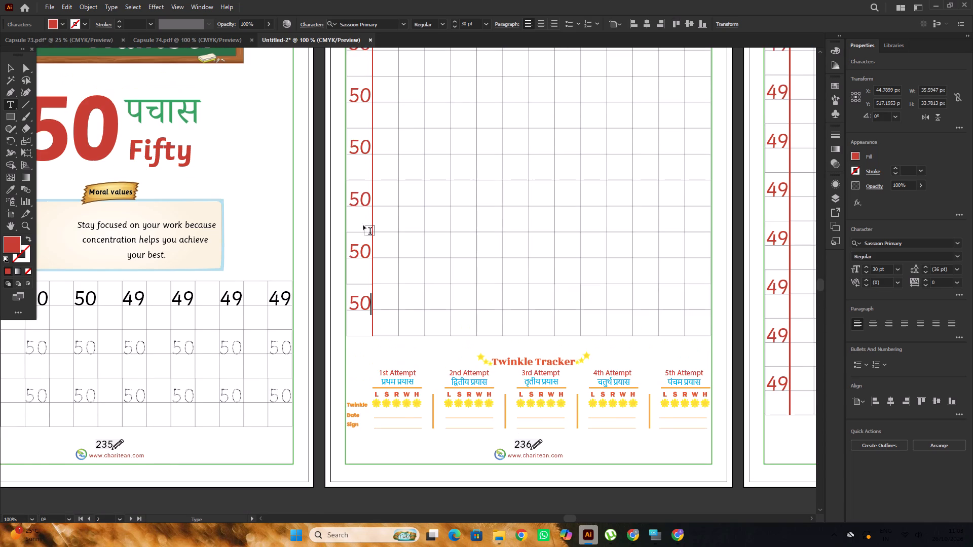
{"action": "scroll", "coordinate": [363, 224], "scroll_direction": "up", "scroll_amount": 3}
{"action": "scroll", "coordinate": [301, 209], "scroll_direction": "down", "scroll_amount": 2}
{"action": "scroll", "coordinate": [301, 208], "scroll_direction": "down", "scroll_amount": 1, "text": "alt"}
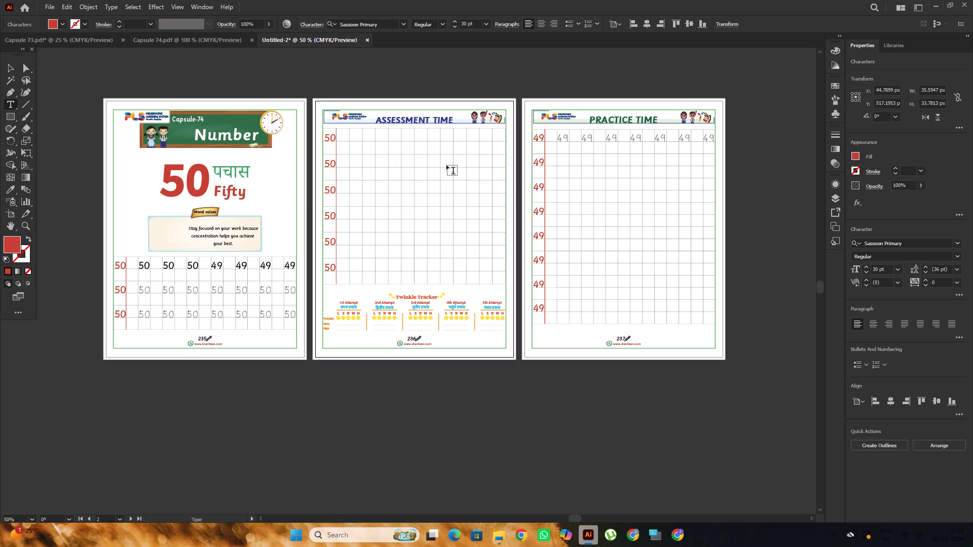
{"action": "scroll", "coordinate": [377, 161], "scroll_direction": "down", "scroll_amount": 2, "text": "alt"}
{"action": "scroll", "coordinate": [495, 161], "scroll_direction": "up", "scroll_amount": 6, "text": "alt"}
{"action": "scroll", "coordinate": [356, 153], "scroll_direction": "down", "scroll_amount": 1, "text": "alt"}
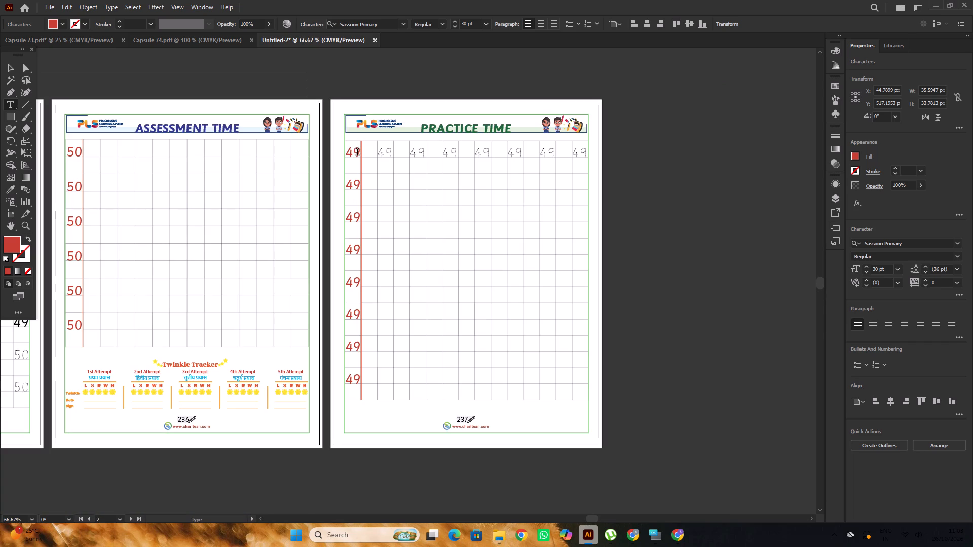
{"action": "left_click_drag", "start_coordinate": [357, 153], "coordinate": [346, 162]}
{"action": "type", "text": "50"}
{"action": "scroll", "coordinate": [345, 159], "scroll_direction": "down", "scroll_amount": 2}
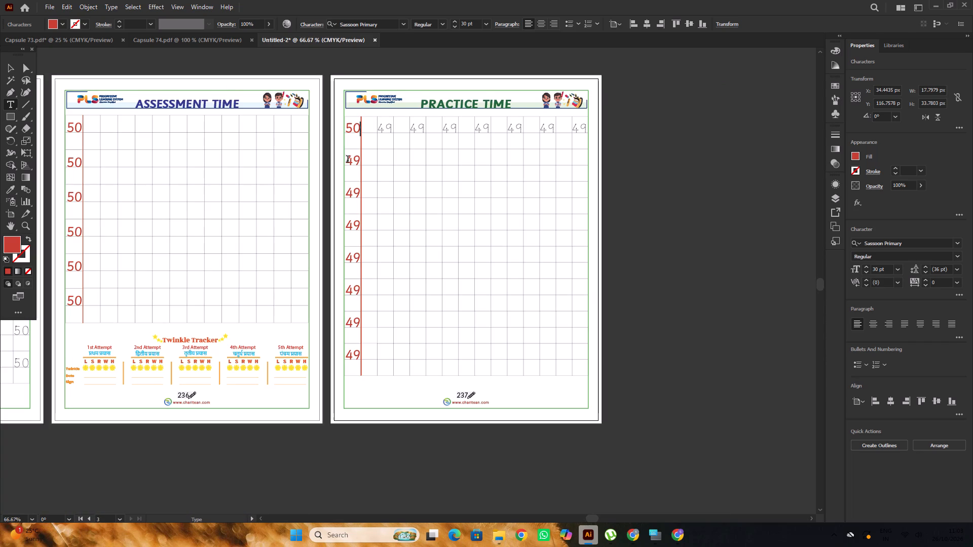
{"action": "left_click_drag", "start_coordinate": [357, 161], "coordinate": [349, 165]}
{"action": "key", "text": "0"}
{"action": "key", "text": "BackSpace"}
{"action": "type", "text": "50"}
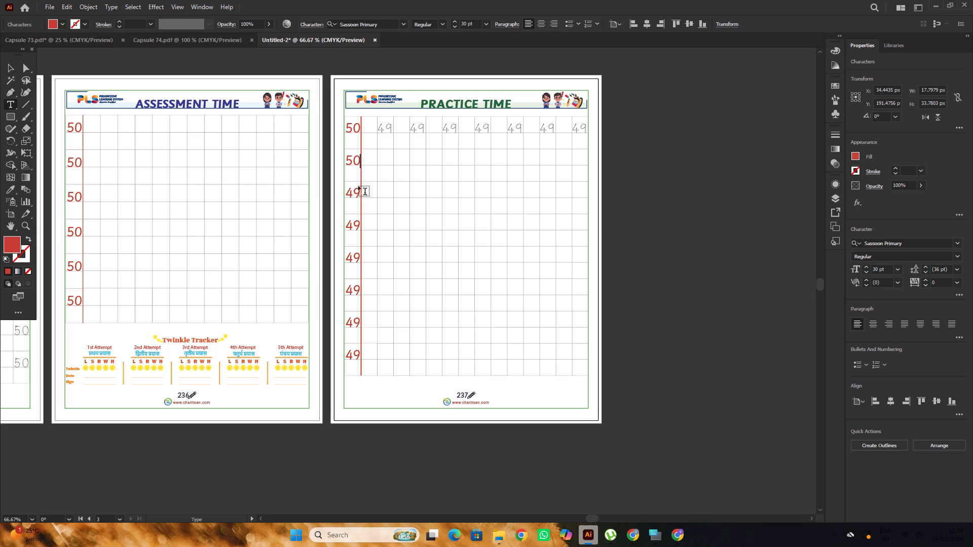
Change the third, fourth and fifth red 49s on the Practice Time page to 50.
{"action": "left_click_drag", "start_coordinate": [358, 188], "coordinate": [346, 198]}
{"action": "key", "text": "5"}
{"action": "key", "text": "0"}
{"action": "scroll", "coordinate": [348, 193], "scroll_direction": "down", "scroll_amount": 4}
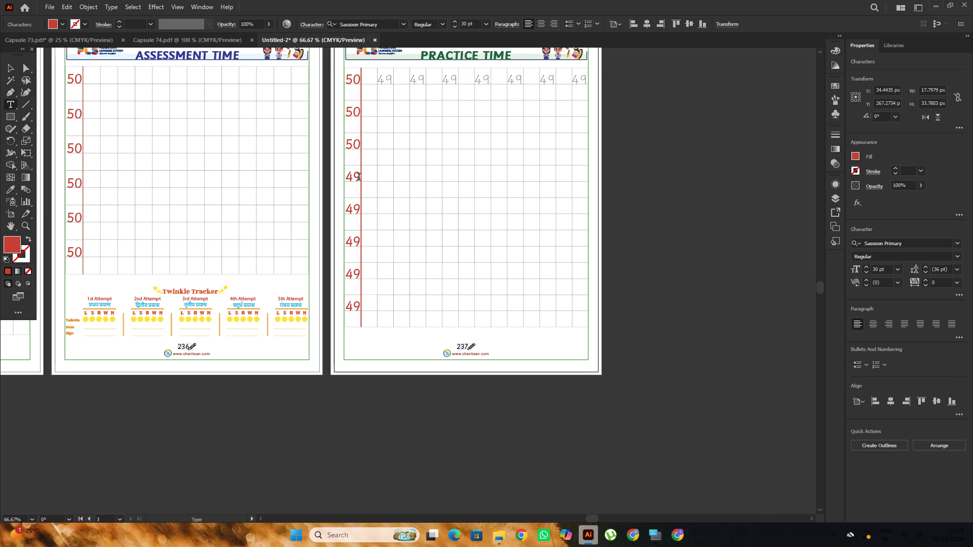
{"action": "left_click_drag", "start_coordinate": [359, 177], "coordinate": [344, 187]}
{"action": "key", "text": "5"}
{"action": "key", "text": "0"}
{"action": "scroll", "coordinate": [345, 184], "scroll_direction": "down", "scroll_amount": 2}
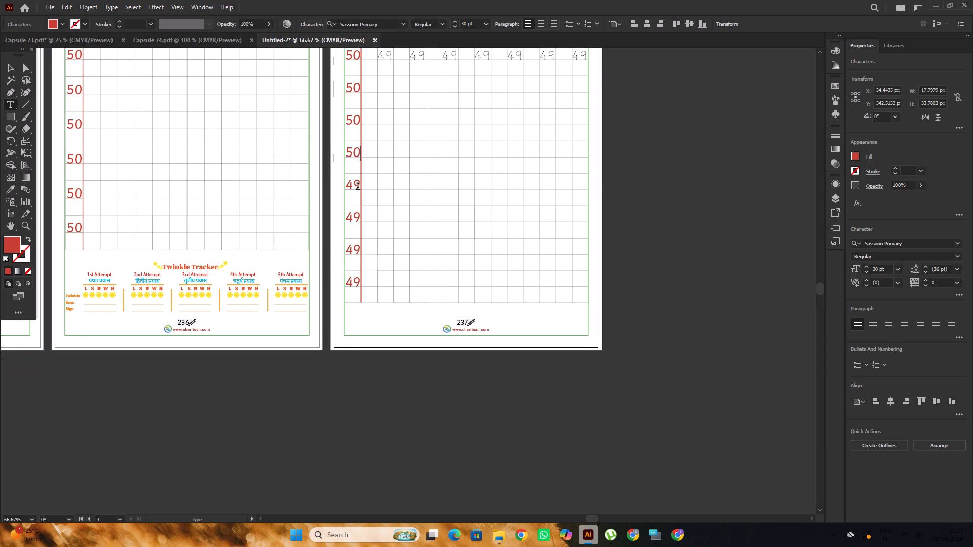
{"action": "left_click_drag", "start_coordinate": [358, 187], "coordinate": [345, 193]}
{"action": "key", "text": "5"}
{"action": "key", "text": "0"}
Change the last three red 49s, sixth to eighth, on the Practice Time page to 50.
{"action": "scroll", "coordinate": [344, 191], "scroll_direction": "down", "scroll_amount": 3}
{"action": "left_click_drag", "start_coordinate": [358, 181], "coordinate": [349, 186]}
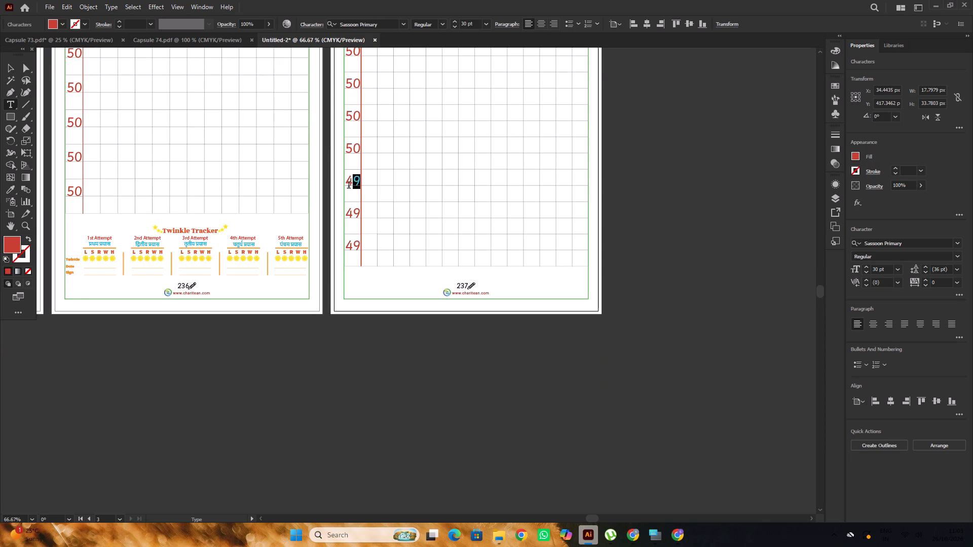
{"action": "left_click_drag", "start_coordinate": [349, 186], "coordinate": [345, 188]}
{"action": "key", "text": "5"}
{"action": "key", "text": "0"}
{"action": "scroll", "coordinate": [345, 187], "scroll_direction": "down", "scroll_amount": 2}
{"action": "left_click_drag", "start_coordinate": [357, 190], "coordinate": [343, 196]}
{"action": "key", "text": "5"}
{"action": "key", "text": "0"}
{"action": "scroll", "coordinate": [345, 192], "scroll_direction": "down", "scroll_amount": 4}
{"action": "left_click_drag", "start_coordinate": [358, 175], "coordinate": [348, 182]}
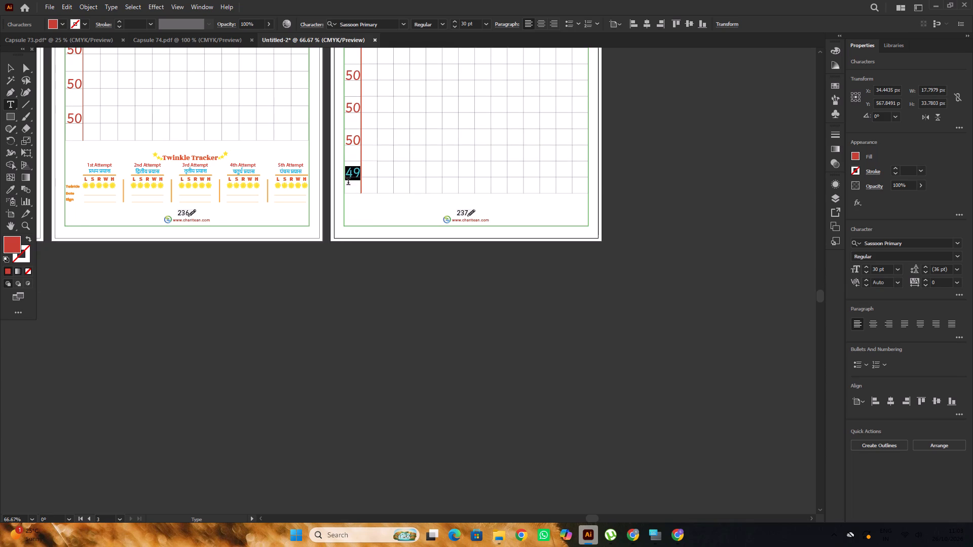
{"action": "key", "text": "5"}
{"action": "key", "text": "0"}
Change the first two dotted 49s in the top row of the Practice Time grid to 50.
{"action": "scroll", "coordinate": [348, 185], "scroll_direction": "up", "scroll_amount": 17}
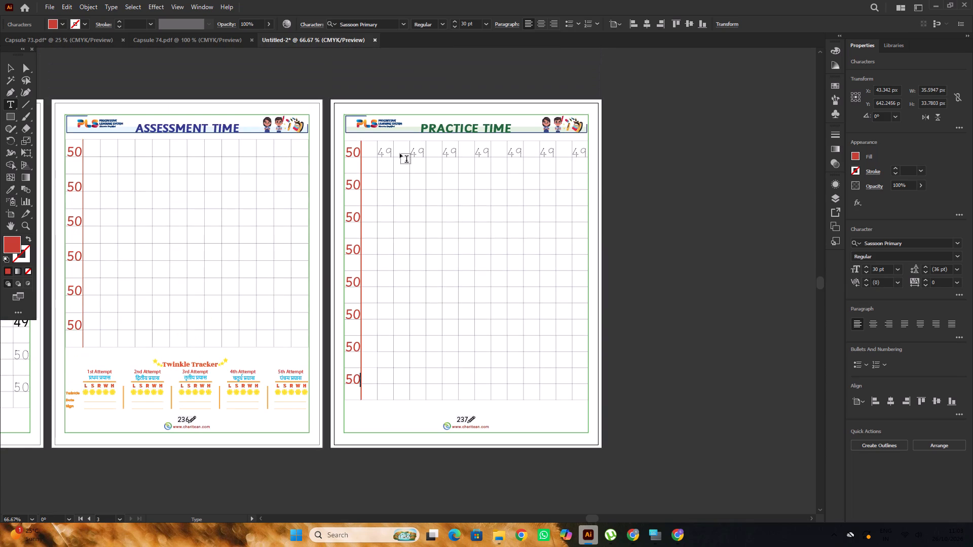
{"action": "scroll", "coordinate": [383, 167], "scroll_direction": "up", "scroll_amount": 2, "text": "alt"}
{"action": "left_click_drag", "start_coordinate": [399, 132], "coordinate": [375, 141]}
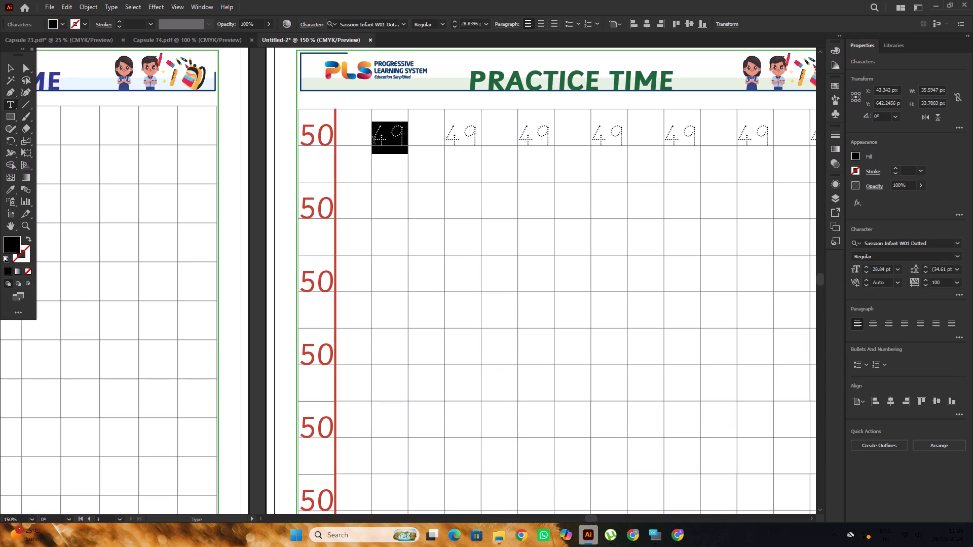
{"action": "type", "text": "50"}
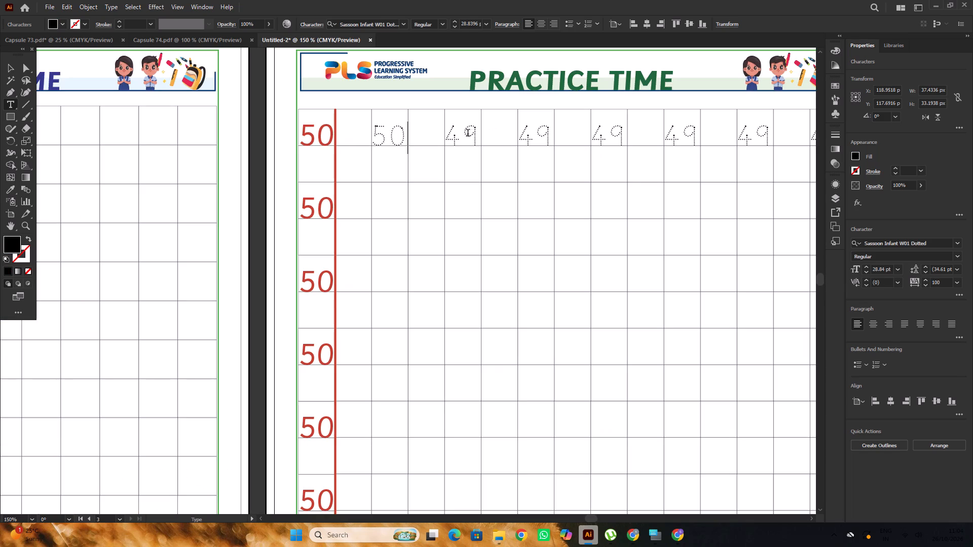
{"action": "left_click_drag", "start_coordinate": [472, 134], "coordinate": [448, 143]}
{"action": "left_click", "coordinate": [469, 136]}
{"action": "left_click_drag", "start_coordinate": [472, 134], "coordinate": [454, 141]}
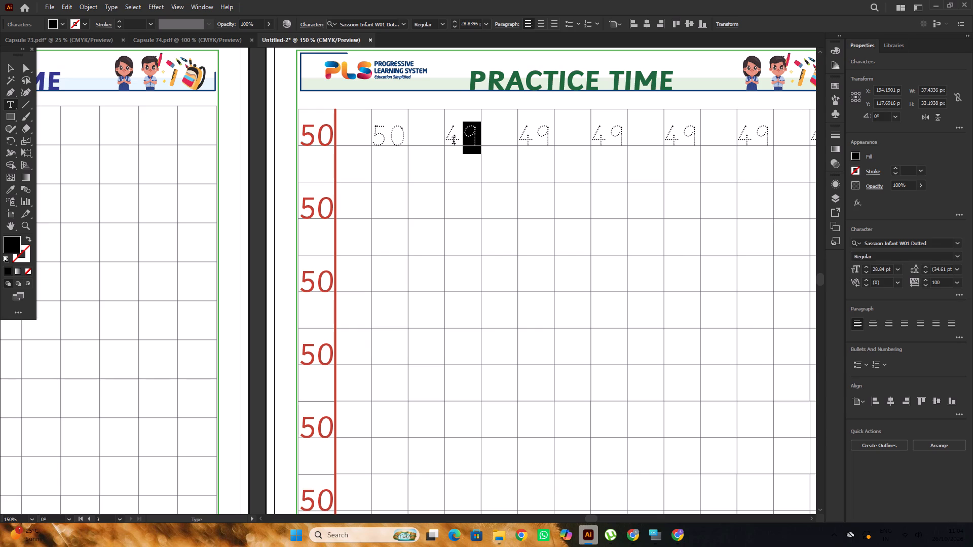
{"action": "left_click_drag", "start_coordinate": [454, 141], "coordinate": [451, 142]}
{"action": "type", "text": "50"}
Change the third and fourth dotted 49s in the top row of the Practice Time grid to 50.
{"action": "scroll", "coordinate": [369, 161], "scroll_direction": "down", "scroll_amount": 1, "text": "alt"}
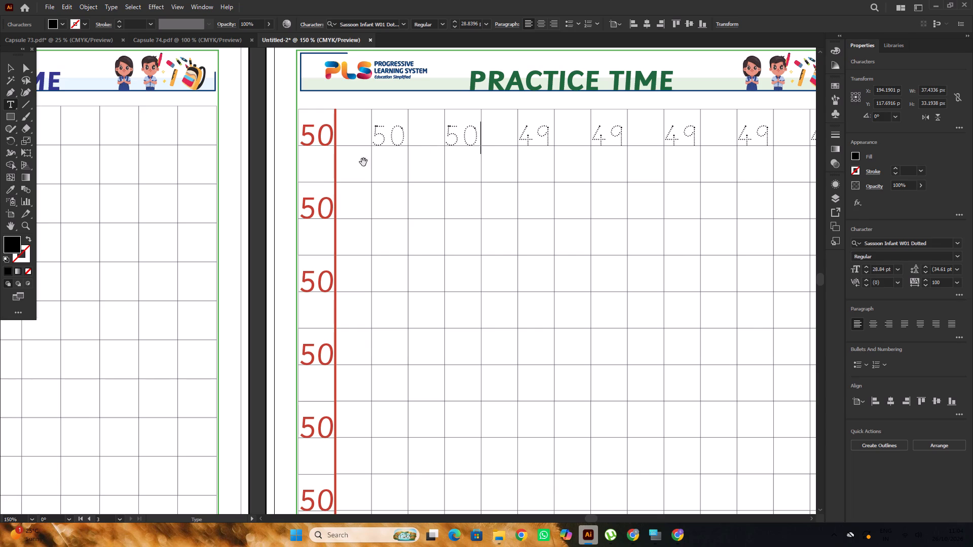
{"action": "scroll", "coordinate": [363, 162], "scroll_direction": "down", "scroll_amount": 2, "text": "alt"}
{"action": "scroll", "coordinate": [459, 143], "scroll_direction": "up", "scroll_amount": 3, "text": "alt"}
{"action": "left_click_drag", "start_coordinate": [358, 168], "coordinate": [327, 175]}
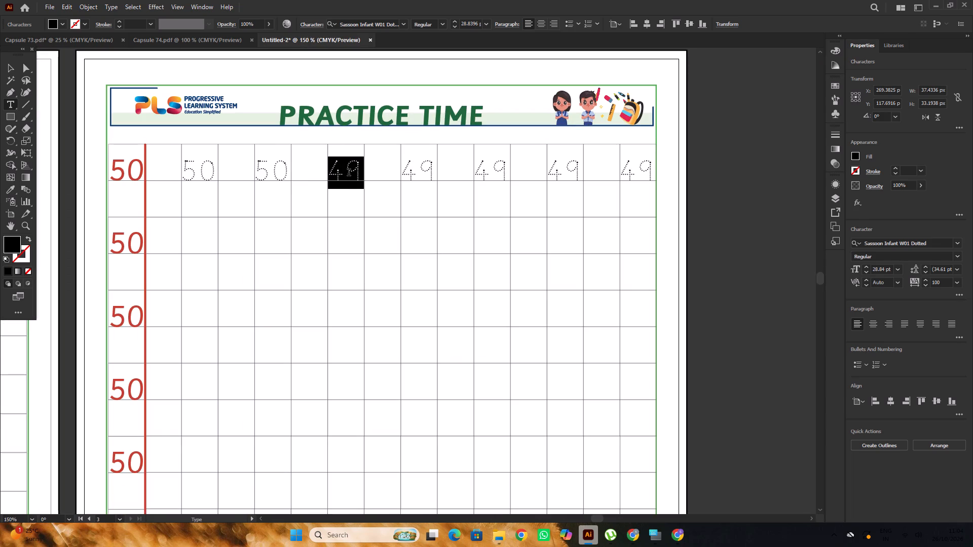
{"action": "type", "text": "50"}
{"action": "left_click_drag", "start_coordinate": [431, 169], "coordinate": [402, 179]}
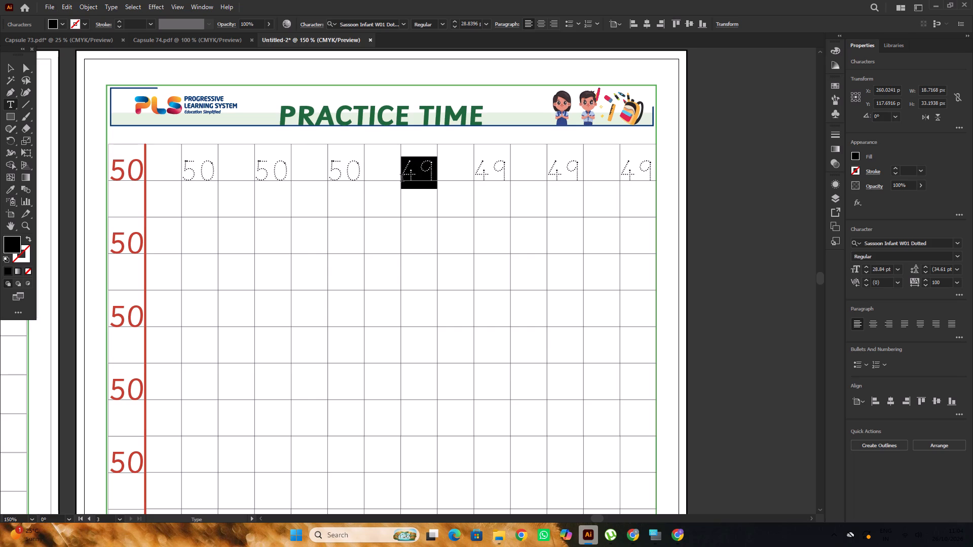
{"action": "left_click_drag", "start_coordinate": [402, 179], "coordinate": [401, 179]}
{"action": "type", "text": "50"}
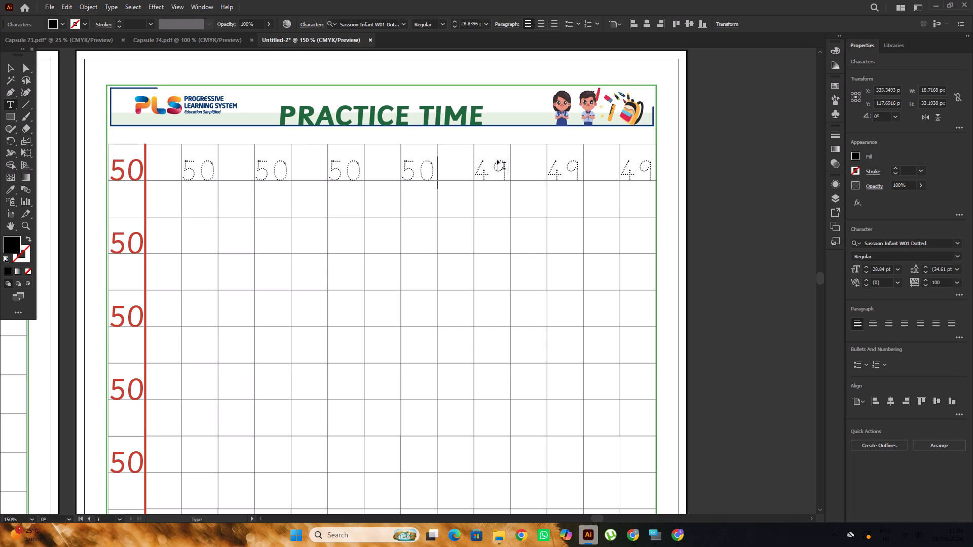
Change the last three dotted 49s, fifth to seventh, in the Practice Time top row to 50.
{"action": "left_click_drag", "start_coordinate": [503, 168], "coordinate": [480, 180]}
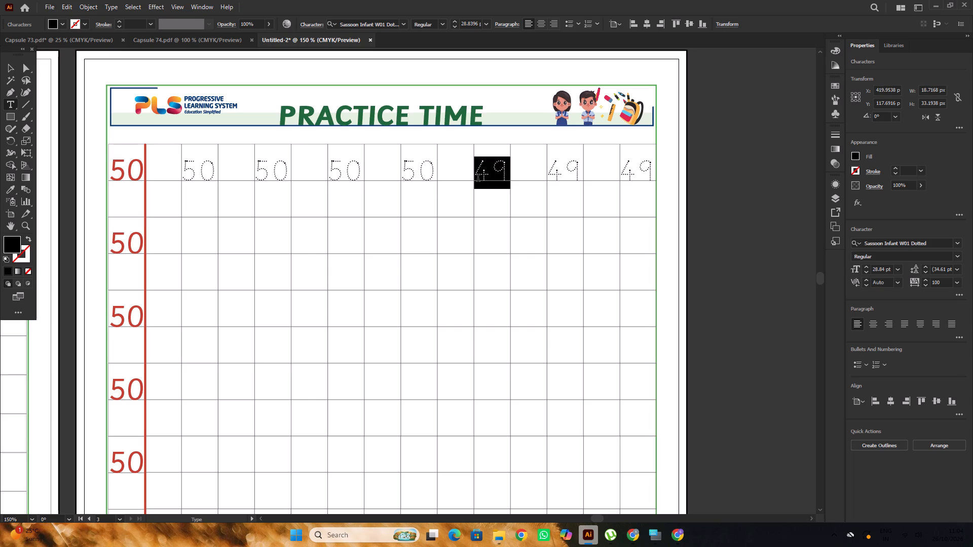
{"action": "type", "text": "50"}
{"action": "left_click_drag", "start_coordinate": [506, 173], "coordinate": [501, 173]}
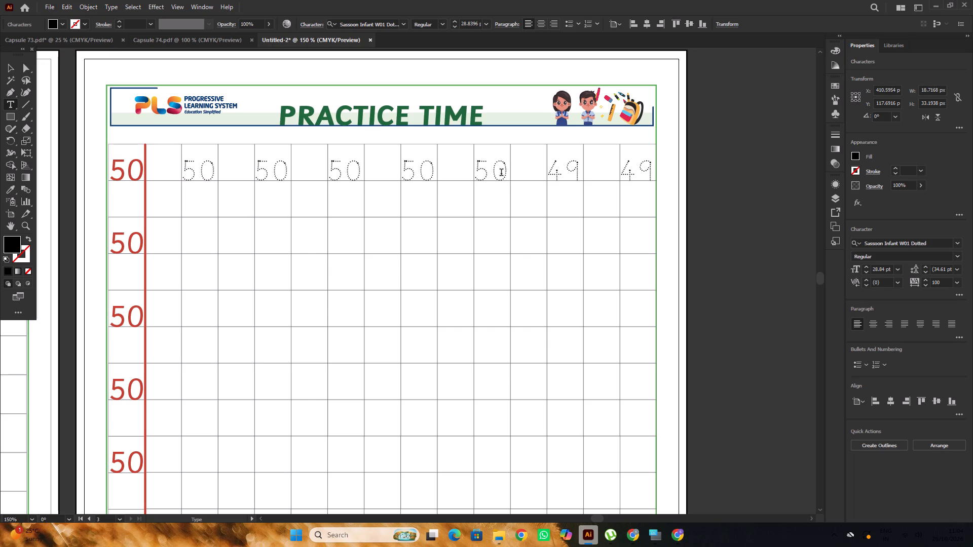
{"action": "left_click_drag", "start_coordinate": [501, 173], "coordinate": [474, 182]}
{"action": "type", "text": "50"}
{"action": "left_click_drag", "start_coordinate": [578, 169], "coordinate": [546, 177]}
{"action": "type", "text": "50"}
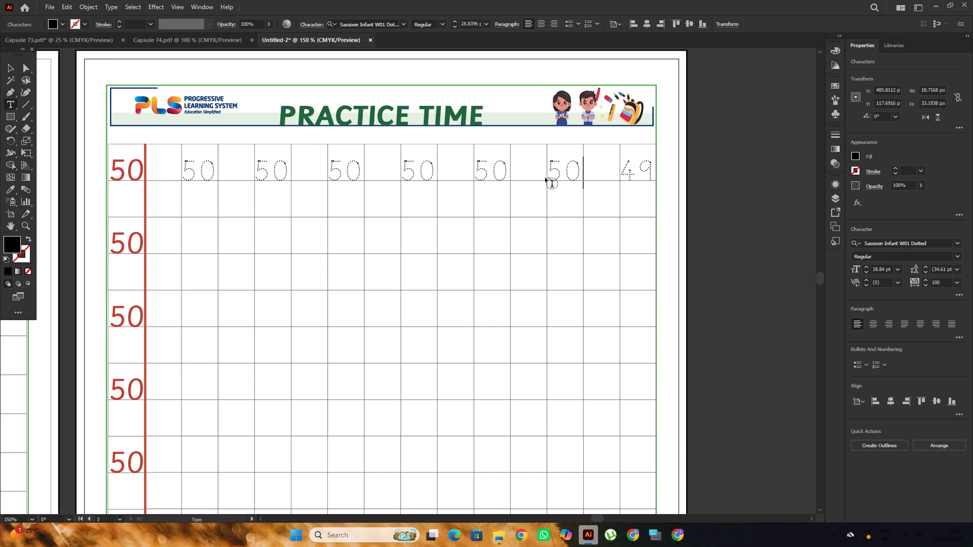
{"action": "left_click_drag", "start_coordinate": [652, 170], "coordinate": [618, 178]}
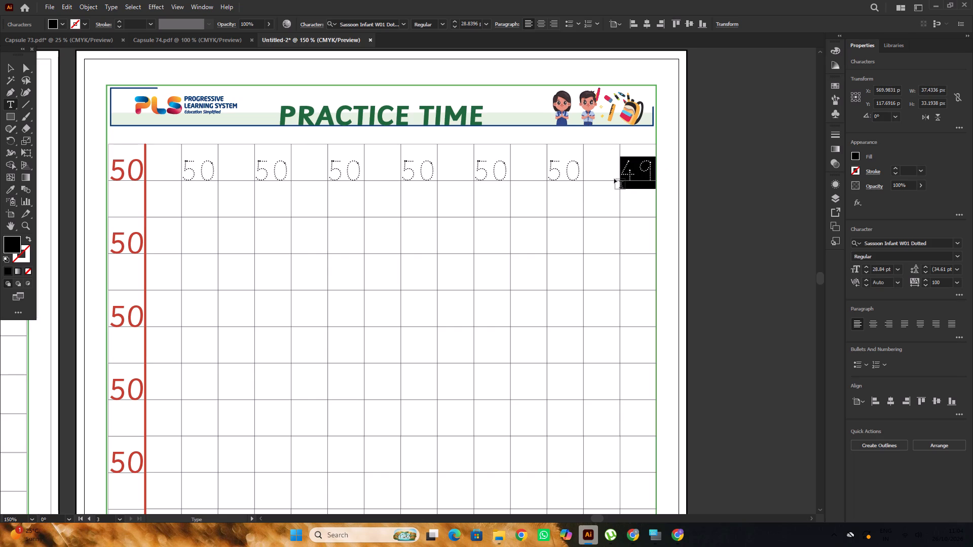
{"action": "type", "text": "50"}
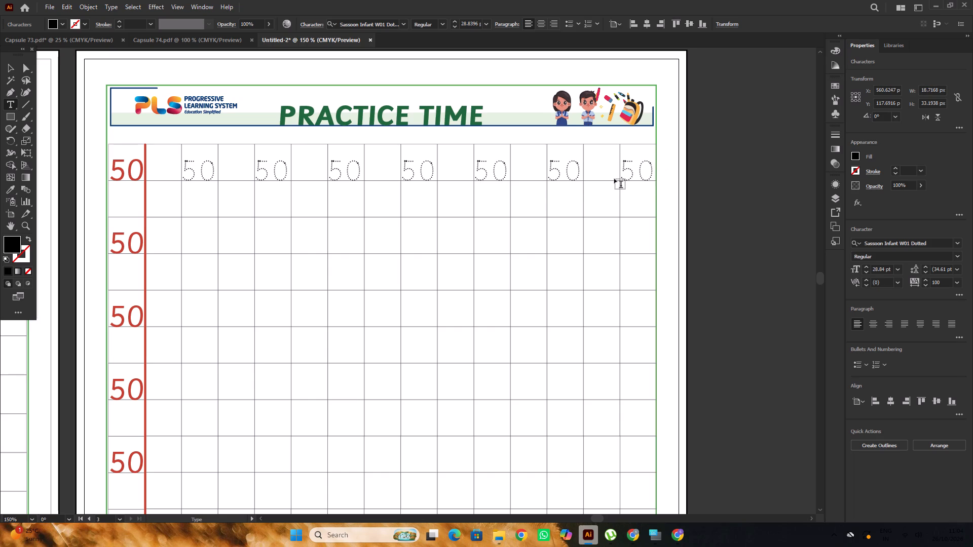
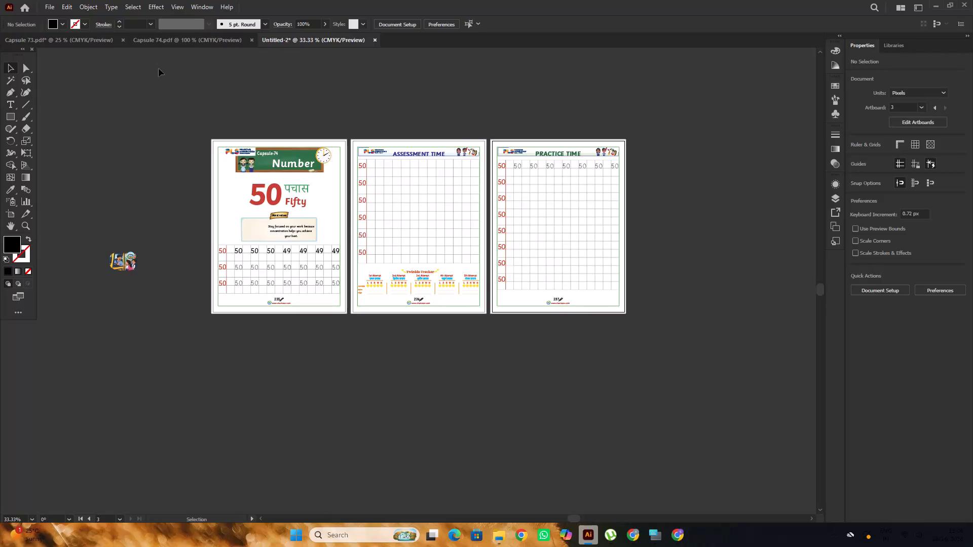
Look over the three Capsule 74 pages in Untitled-2 for content that still needs updating.
{"action": "scroll", "coordinate": [494, 189], "scroll_direction": "up", "scroll_amount": 2, "text": "alt"}
{"action": "scroll", "coordinate": [494, 189], "scroll_direction": "down", "scroll_amount": 2, "text": "alt"}
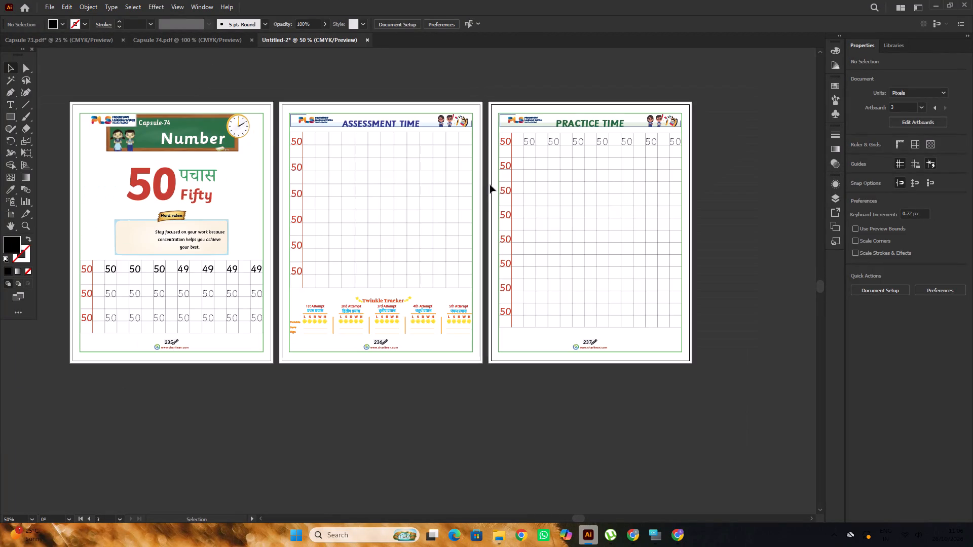
{"action": "scroll", "coordinate": [490, 185], "scroll_direction": "down", "scroll_amount": 1, "text": "alt"}
{"action": "scroll", "coordinate": [289, 160], "scroll_direction": "up", "scroll_amount": 2, "text": "alt"}
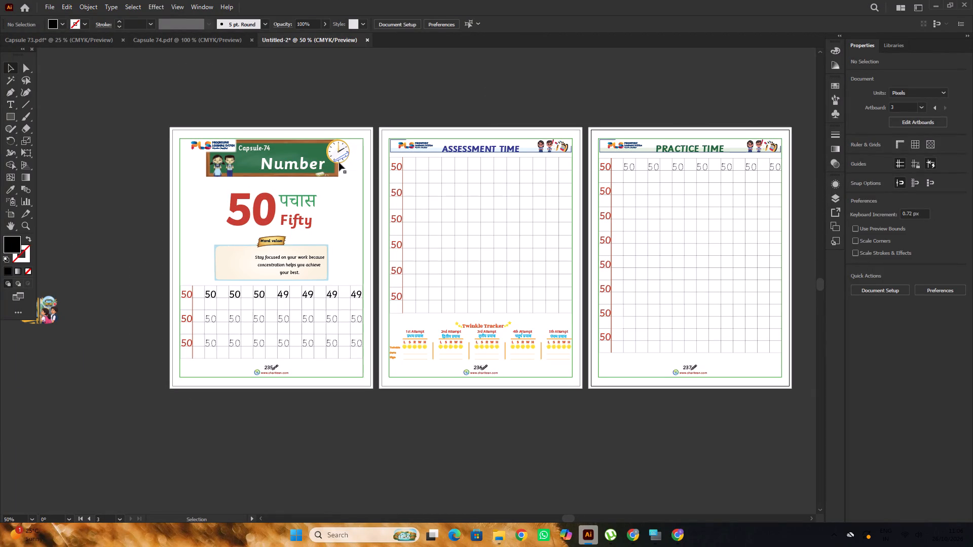
{"action": "scroll", "coordinate": [339, 163], "scroll_direction": "down", "scroll_amount": 3}
{"action": "scroll", "coordinate": [190, 291], "scroll_direction": "up", "scroll_amount": 2, "text": "alt"}
{"action": "scroll", "coordinate": [371, 266], "scroll_direction": "down", "scroll_amount": 2, "text": "alt"}
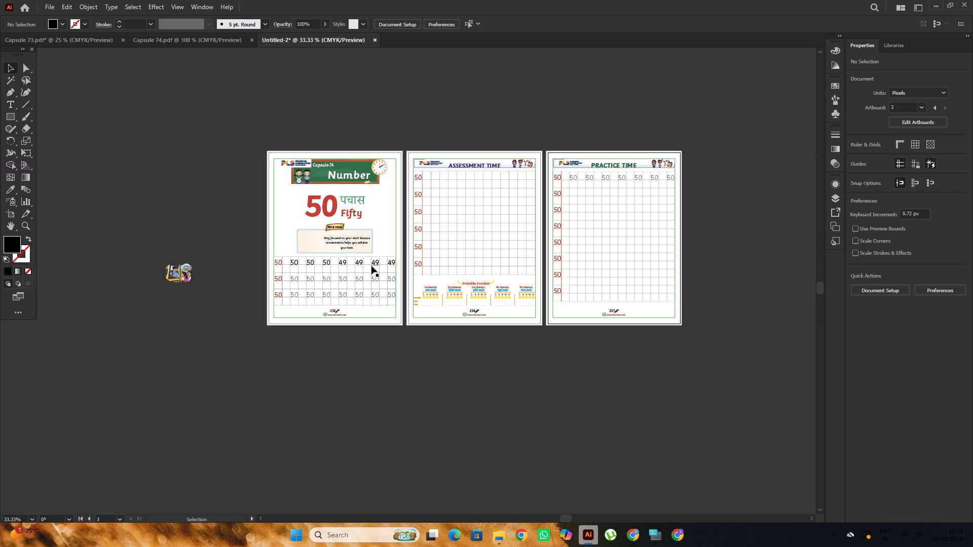
{"action": "scroll", "coordinate": [346, 310], "scroll_direction": "up", "scroll_amount": 2, "text": "alt"}
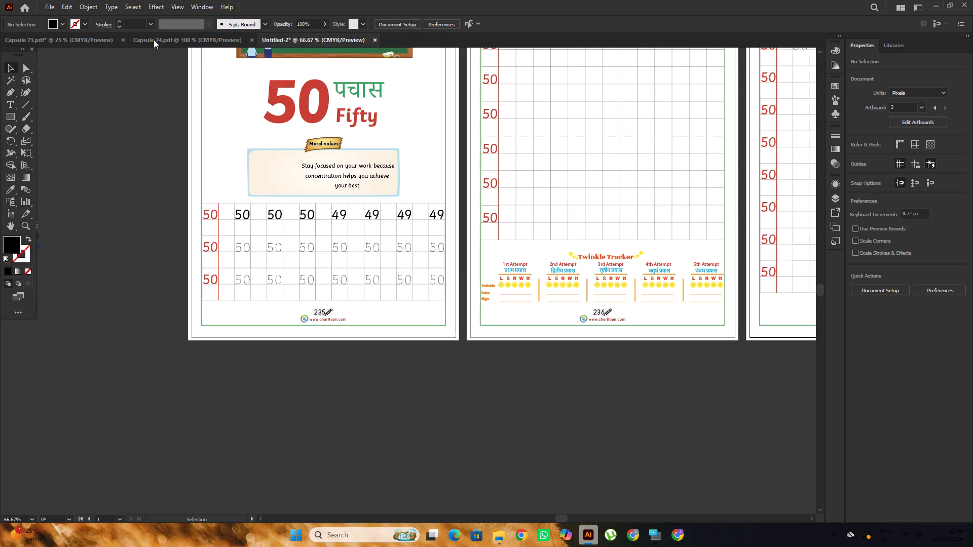
Check the page numbering in Capsule 73.pdf, and change the Number page's footer number in Untitled-2 to 247.
{"action": "left_click", "coordinate": [88, 41]}
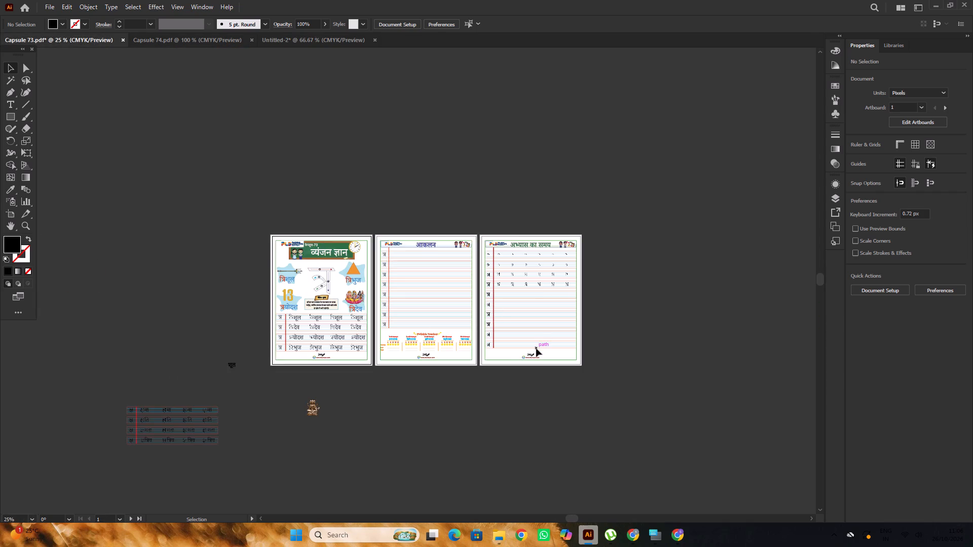
{"action": "scroll", "coordinate": [536, 348], "scroll_direction": "up", "scroll_amount": 5, "text": "alt"}
{"action": "scroll", "coordinate": [533, 341], "scroll_direction": "down", "scroll_amount": 3, "text": "alt"}
{"action": "left_click", "coordinate": [321, 48]}
{"action": "left_click", "coordinate": [325, 42]}
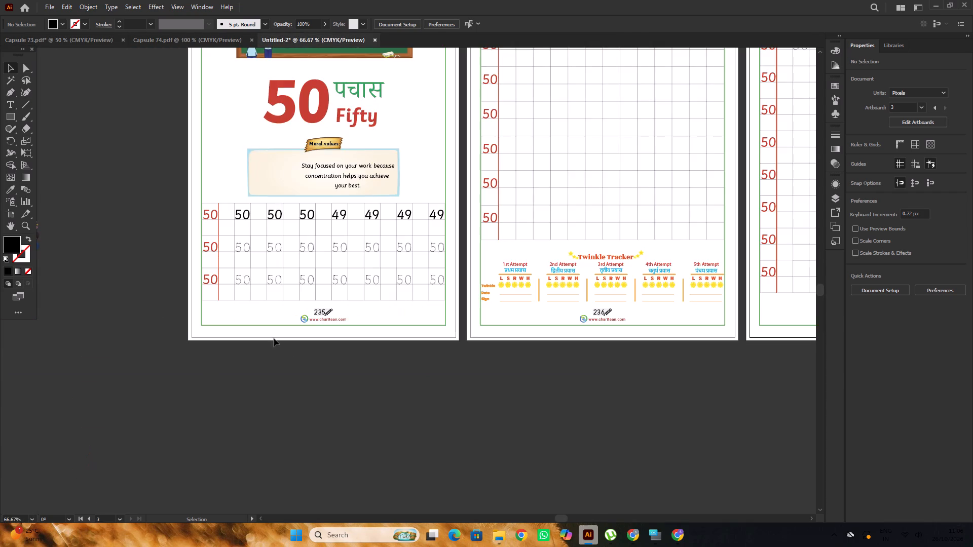
{"action": "scroll", "coordinate": [316, 328], "scroll_direction": "up", "scroll_amount": 4, "text": "alt"}
{"action": "key", "text": "t"}
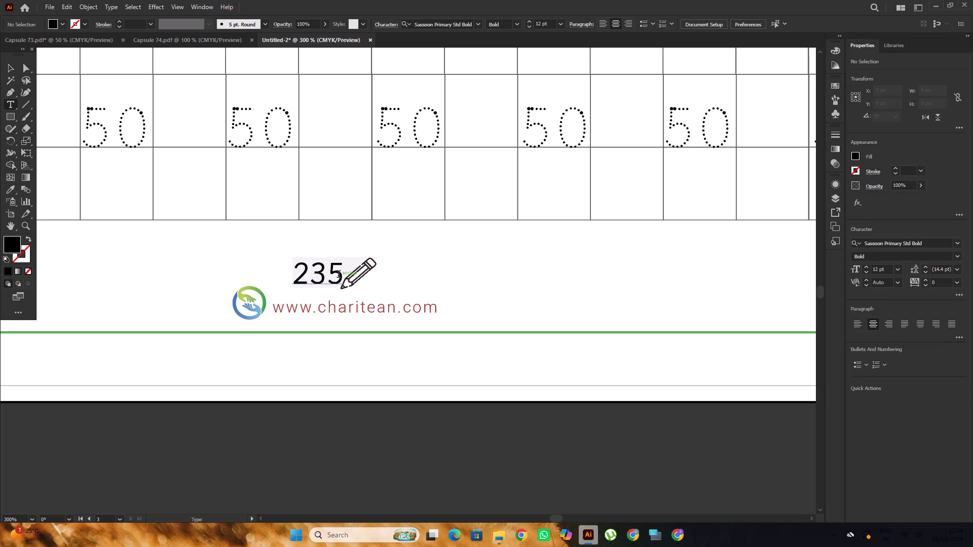
{"action": "left_click_drag", "start_coordinate": [339, 275], "coordinate": [311, 281]}
{"action": "type", "text": "47"}
Change the page number at the bottom of the Assessment Time page to 248.
{"action": "scroll", "coordinate": [272, 281], "scroll_direction": "down", "scroll_amount": 4, "text": "alt"}
{"action": "scroll", "coordinate": [563, 288], "scroll_direction": "up", "scroll_amount": 3, "text": "alt"}
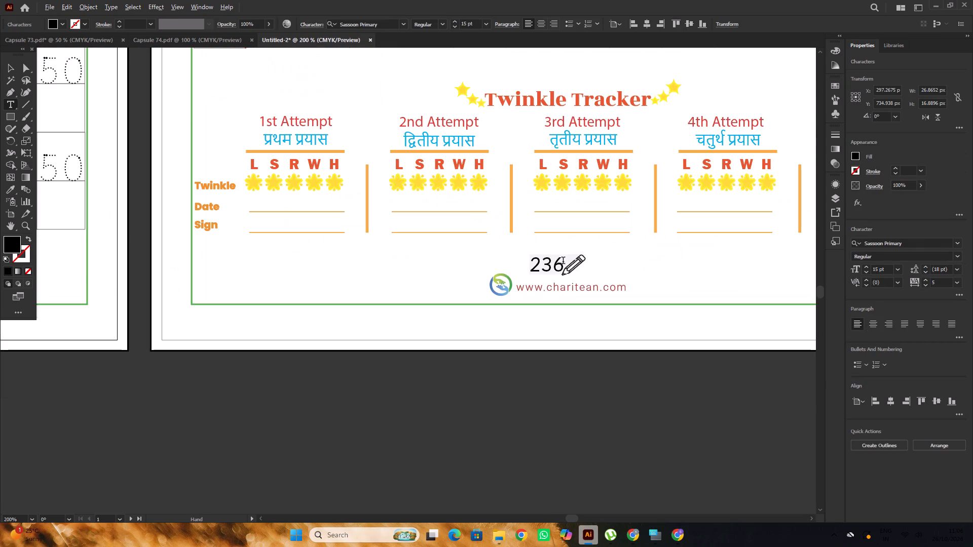
{"action": "left_click_drag", "start_coordinate": [563, 261], "coordinate": [544, 270]}
{"action": "type", "text": "48"}
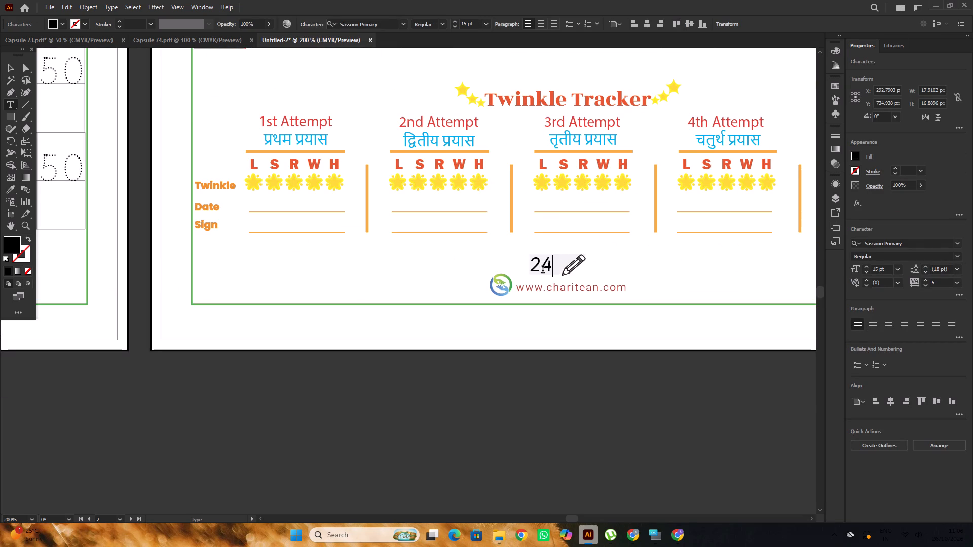
Change the page number at the bottom of the Practice Time page to 249, and leave text editing with nothing selected.
{"action": "scroll", "coordinate": [351, 265], "scroll_direction": "down", "scroll_amount": 3, "text": "alt"}
{"action": "scroll", "coordinate": [335, 218], "scroll_direction": "down", "scroll_amount": 2, "text": "alt"}
{"action": "scroll", "coordinate": [647, 255], "scroll_direction": "up", "scroll_amount": 4}
{"action": "scroll", "coordinate": [581, 261], "scroll_direction": "down", "scroll_amount": 1, "text": "alt"}
{"action": "scroll", "coordinate": [577, 263], "scroll_direction": "up", "scroll_amount": 3, "text": "alt"}
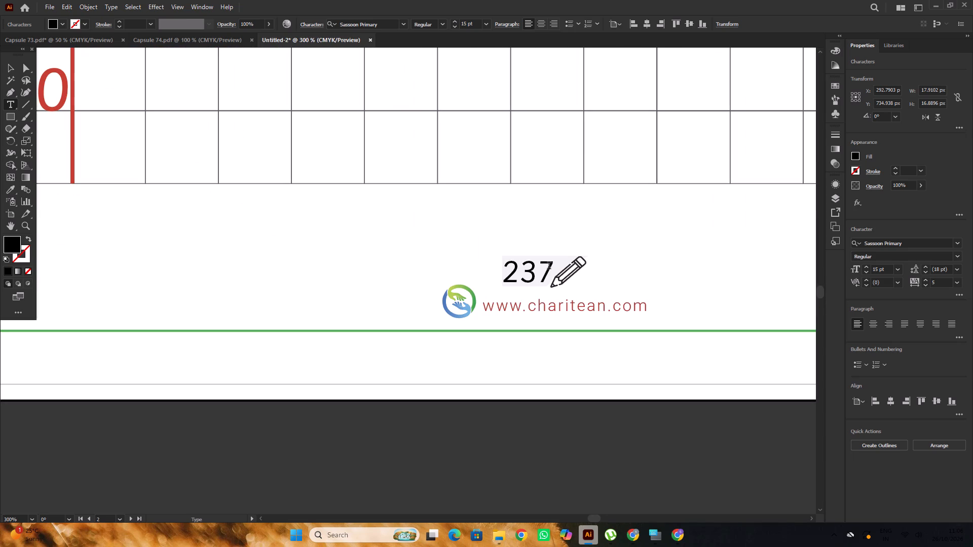
{"action": "left_click_drag", "start_coordinate": [548, 266], "coordinate": [518, 277]}
{"action": "scroll", "coordinate": [592, 285], "scroll_direction": "down", "scroll_amount": 4, "text": "alt"}
{"action": "scroll", "coordinate": [592, 285], "scroll_direction": "up", "scroll_amount": 3, "text": "alt"}
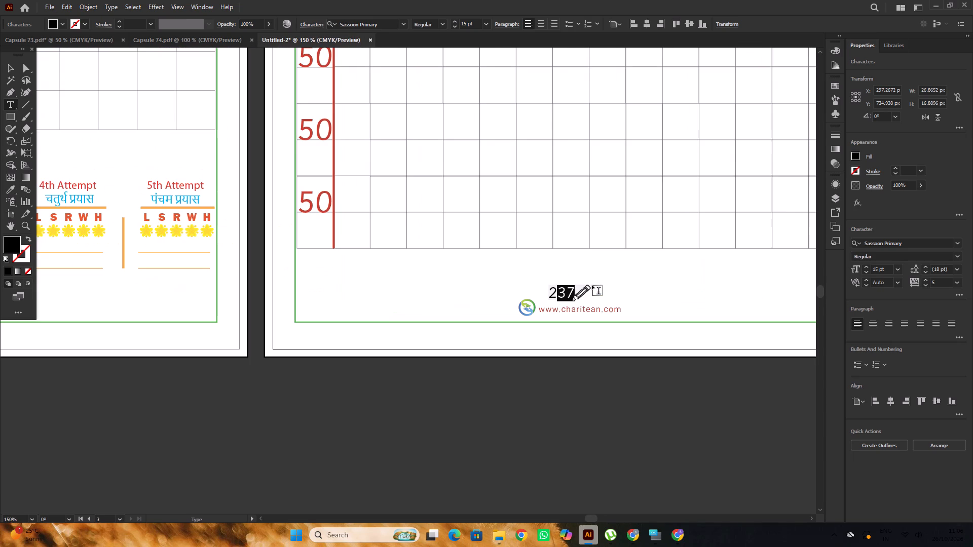
{"action": "type", "text": "49"}
{"action": "scroll", "coordinate": [590, 285], "scroll_direction": "down", "scroll_amount": 3, "text": "alt"}
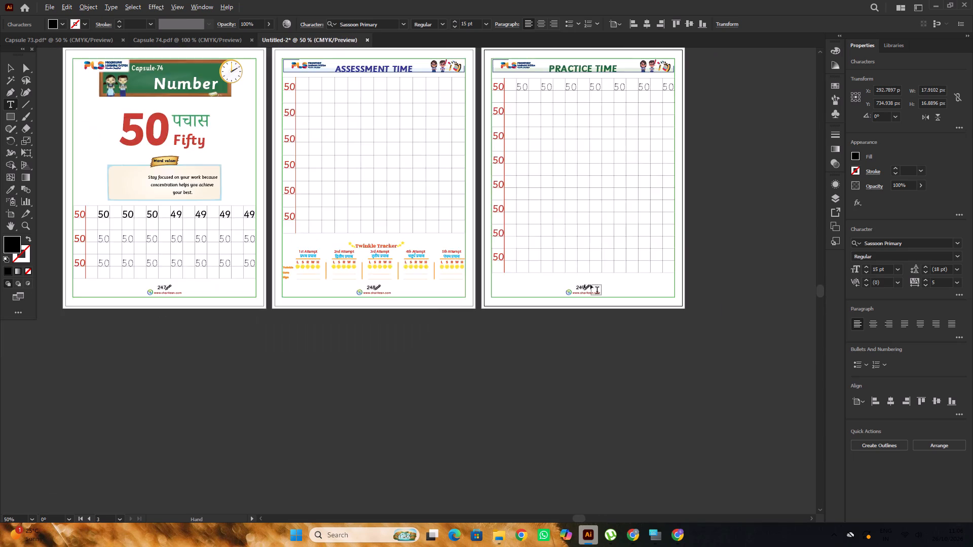
{"action": "scroll", "coordinate": [590, 285], "scroll_direction": "down", "scroll_amount": 2, "text": "alt"}
{"action": "scroll", "coordinate": [590, 285], "scroll_direction": "up", "scroll_amount": 2}
{"action": "left_click", "coordinate": [14, 66]}
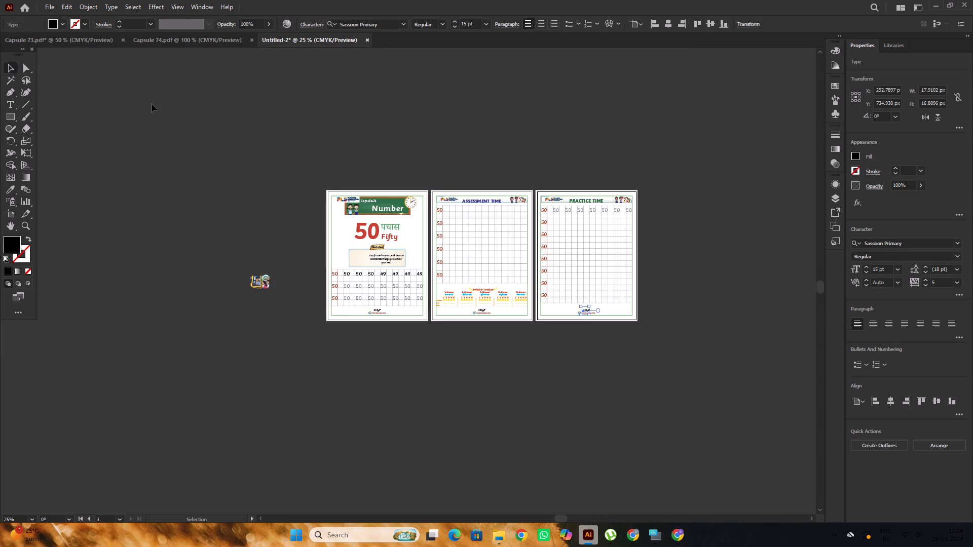
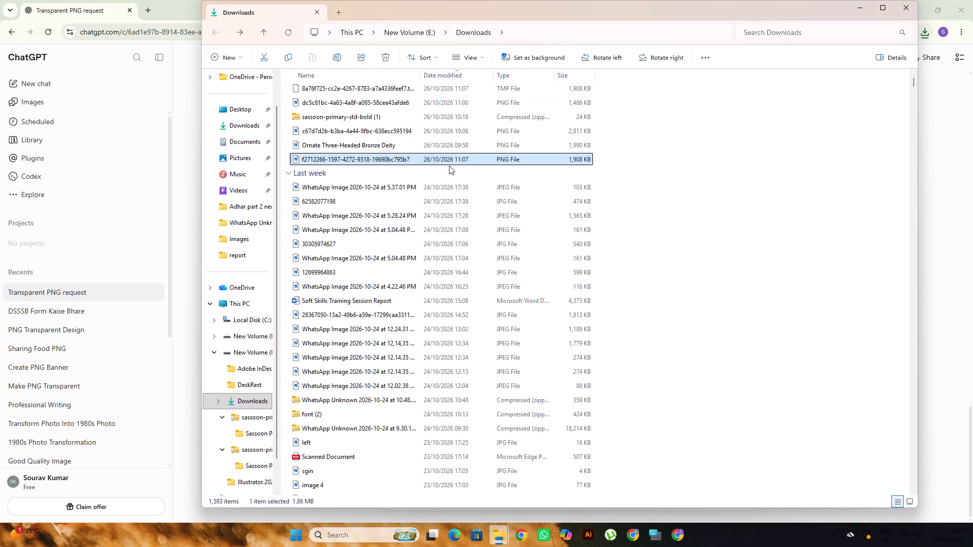
{"action": "left_click", "coordinate": [447, 157]}
{"action": "left_click_drag", "start_coordinate": [445, 160], "coordinate": [575, 439]}
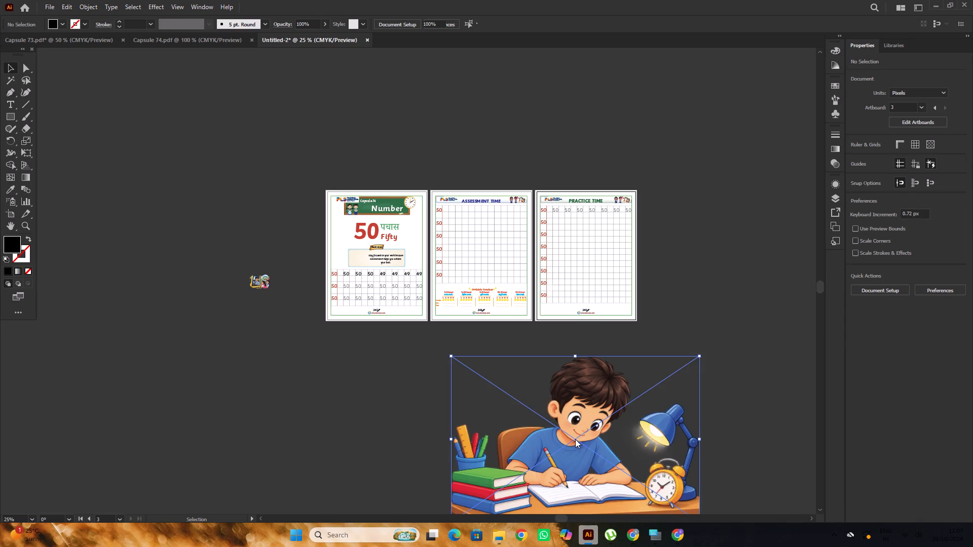
Shrink the studying boy picture proportionally to about 123 × 82 px and move it beside the moral text in the Moral values box.
{"action": "scroll", "coordinate": [588, 399], "scroll_direction": "down", "scroll_amount": 7}
{"action": "scroll", "coordinate": [549, 384], "scroll_direction": "up", "scroll_amount": 3, "text": "alt"}
{"action": "left_click_drag", "start_coordinate": [596, 403], "coordinate": [431, 226]}
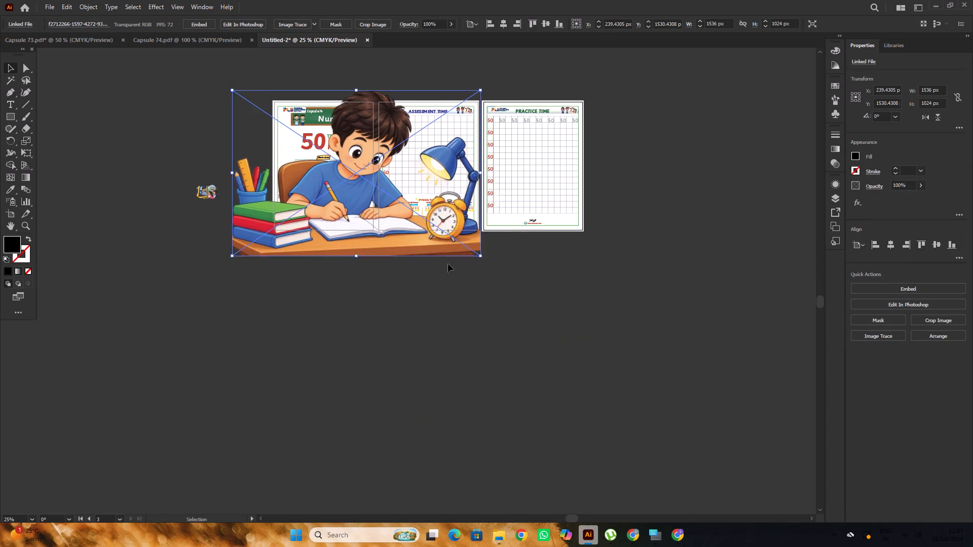
{"action": "scroll", "coordinate": [448, 264], "scroll_direction": "up", "scroll_amount": 8}
{"action": "left_click_drag", "start_coordinate": [614, 385], "coordinate": [486, 298], "text": "alt"}
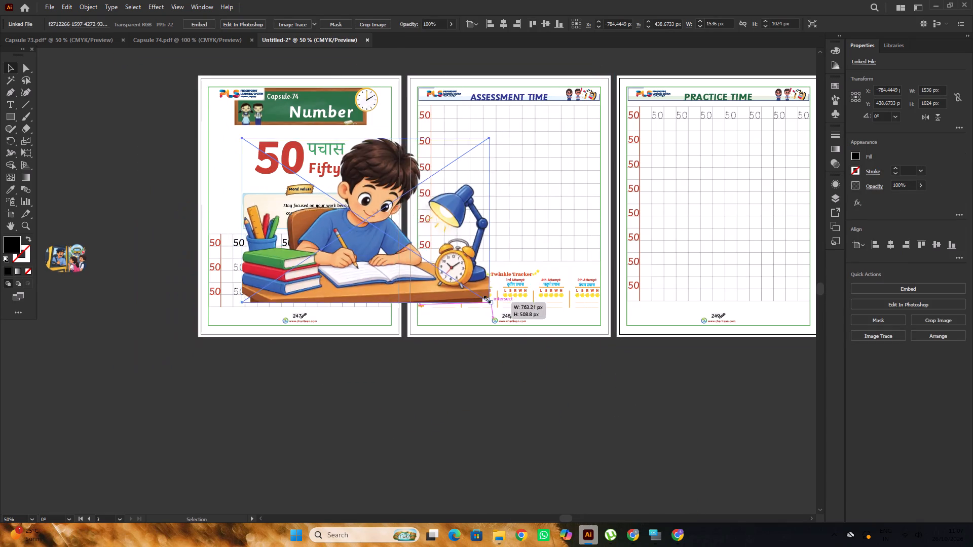
{"action": "left_click_drag", "start_coordinate": [486, 298], "coordinate": [425, 232], "text": "alt"}
{"action": "scroll", "coordinate": [162, 203], "scroll_direction": "up", "scroll_amount": 2, "text": "alt"}
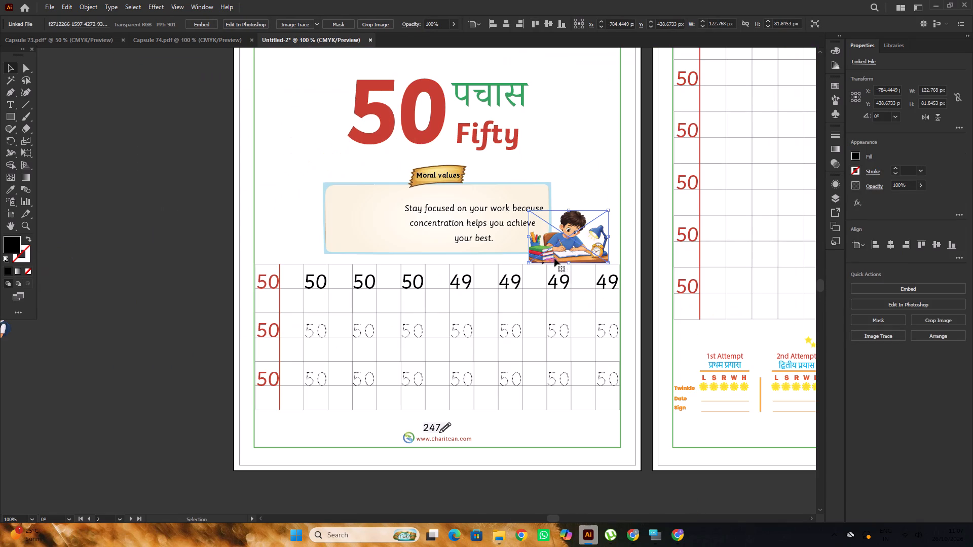
{"action": "left_click_drag", "start_coordinate": [570, 252], "coordinate": [363, 236]}
Fine-tune the boy picture to about 125 × 83 px, fit it inside the Moral values box beside the text, and deselect it.
{"action": "scroll", "coordinate": [361, 236], "scroll_direction": "up", "scroll_amount": 4, "text": "alt"}
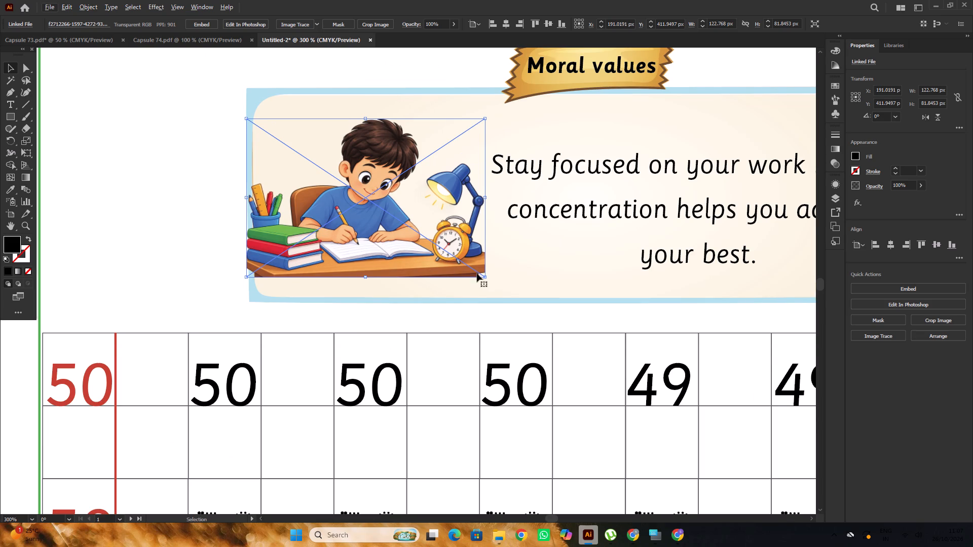
{"action": "left_click_drag", "start_coordinate": [488, 276], "coordinate": [480, 272], "text": "alt"}
{"action": "left_click_drag", "start_coordinate": [425, 244], "coordinate": [437, 260]}
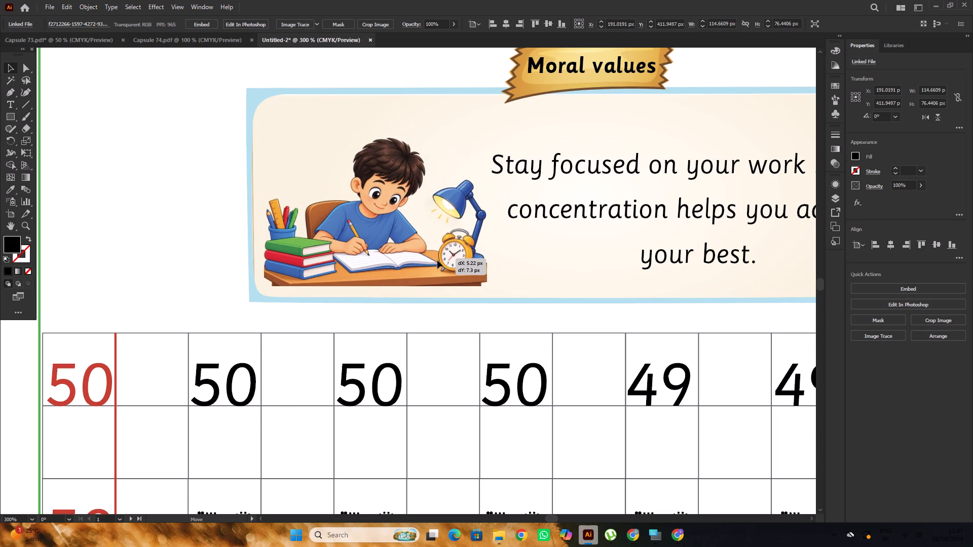
{"action": "left_click_drag", "start_coordinate": [437, 260], "coordinate": [434, 267]}
{"action": "left_click_drag", "start_coordinate": [487, 147], "coordinate": [506, 132]}
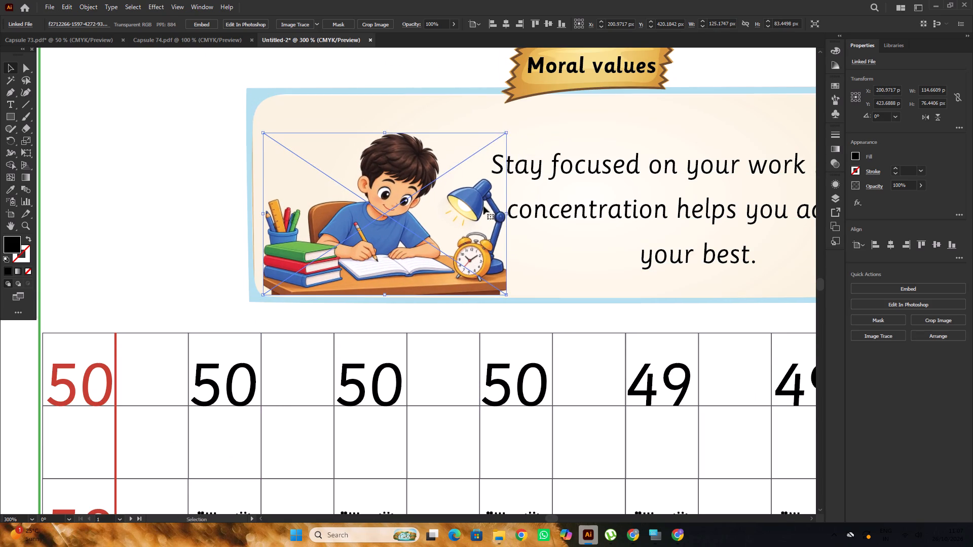
{"action": "scroll", "coordinate": [484, 219], "scroll_direction": "up", "scroll_amount": 1, "text": "alt"}
{"action": "left_click_drag", "start_coordinate": [486, 285], "coordinate": [480, 290]}
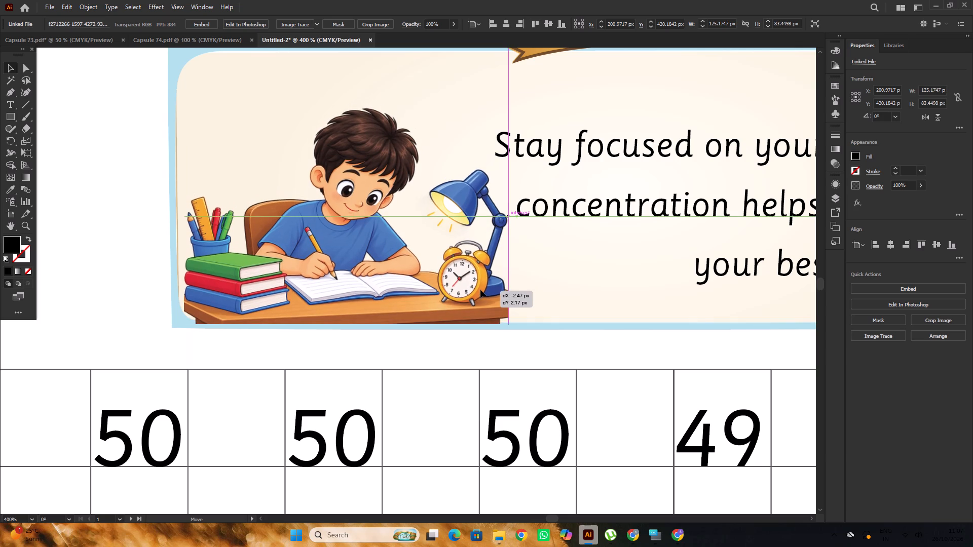
{"action": "left_click_drag", "start_coordinate": [480, 290], "coordinate": [481, 281]}
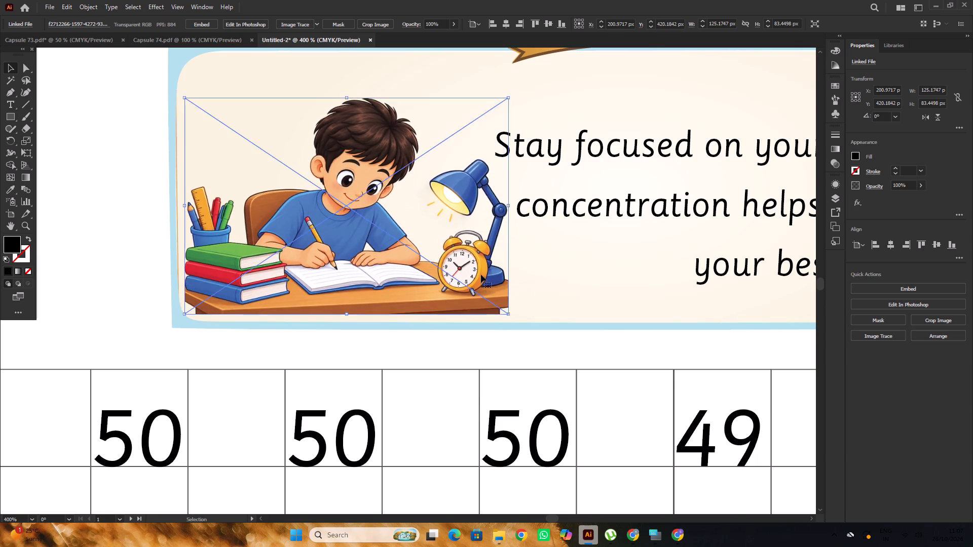
{"action": "scroll", "coordinate": [481, 275], "scroll_direction": "down", "scroll_amount": 3, "text": "alt"}
{"action": "left_click", "coordinate": [274, 219]}
{"action": "scroll", "coordinate": [274, 218], "scroll_direction": "down", "scroll_amount": 2, "text": "alt"}
{"action": "left_click", "coordinate": [203, 230]}
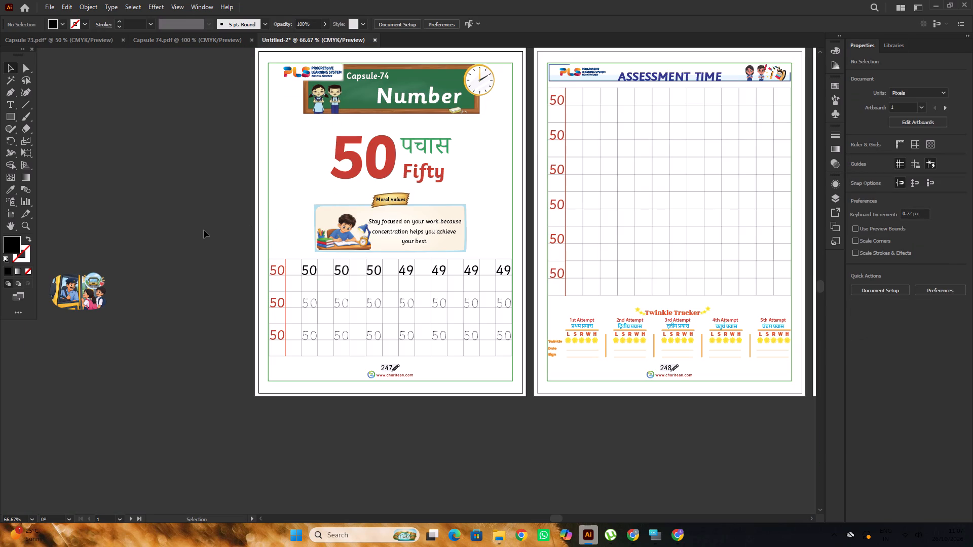
Save Untitled-2 as an Adobe PDF named Capsule 74 in the Adhar part 2 new folder, using the Illustrator Default preset.
{"action": "scroll", "coordinate": [204, 230], "scroll_direction": "down", "scroll_amount": 2}
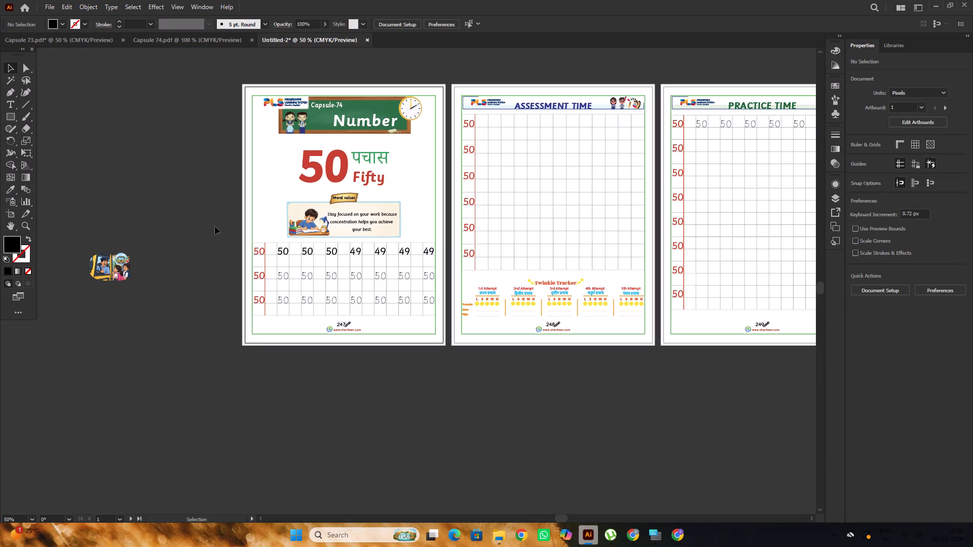
{"action": "left_click", "coordinate": [53, 7]}
{"action": "left_click", "coordinate": [80, 112]}
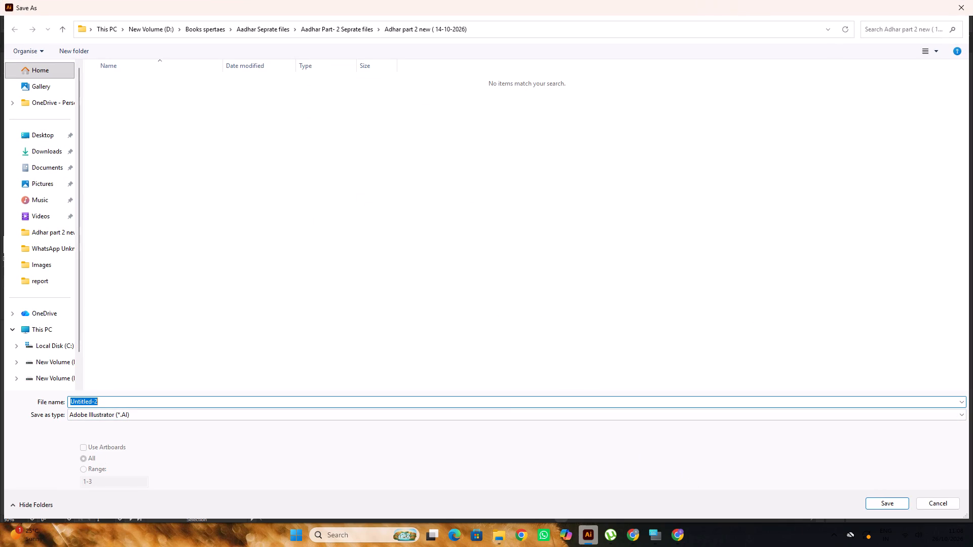
{"action": "left_click", "coordinate": [507, 414]}
{"action": "left_click", "coordinate": [486, 431]}
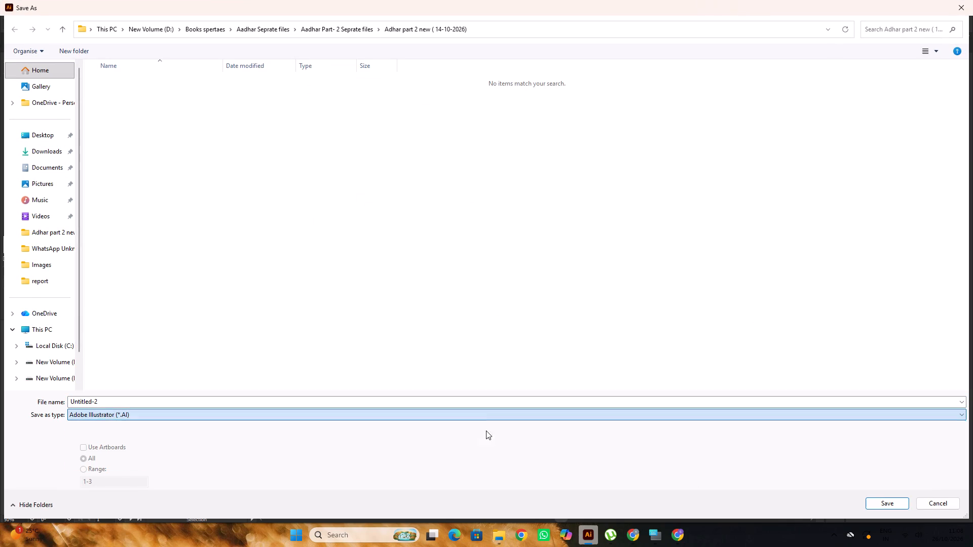
{"action": "scroll", "coordinate": [343, 299], "scroll_direction": "down", "scroll_amount": 20}
{"action": "scroll", "coordinate": [343, 299], "scroll_direction": "down", "scroll_amount": 4}
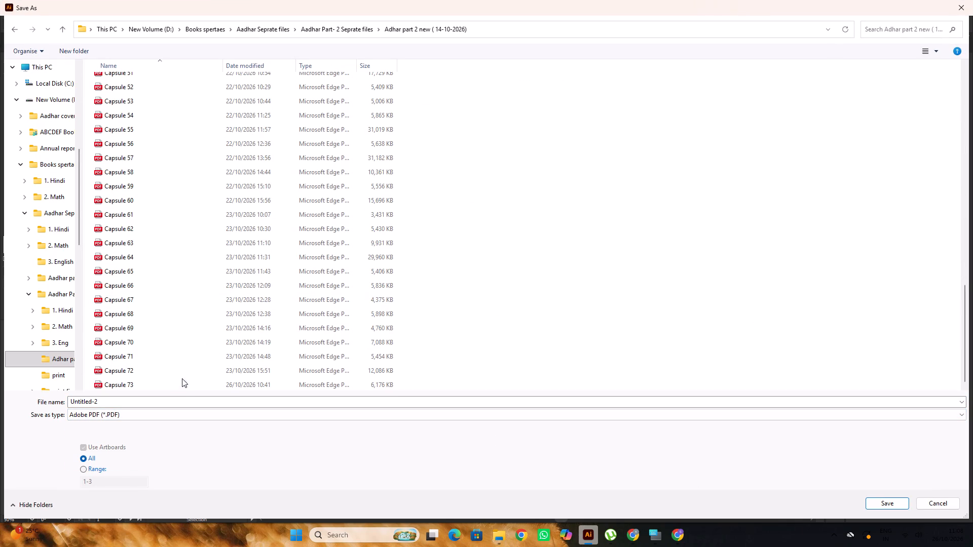
{"action": "left_click", "coordinate": [180, 385]}
{"action": "double_click", "coordinate": [167, 400]}
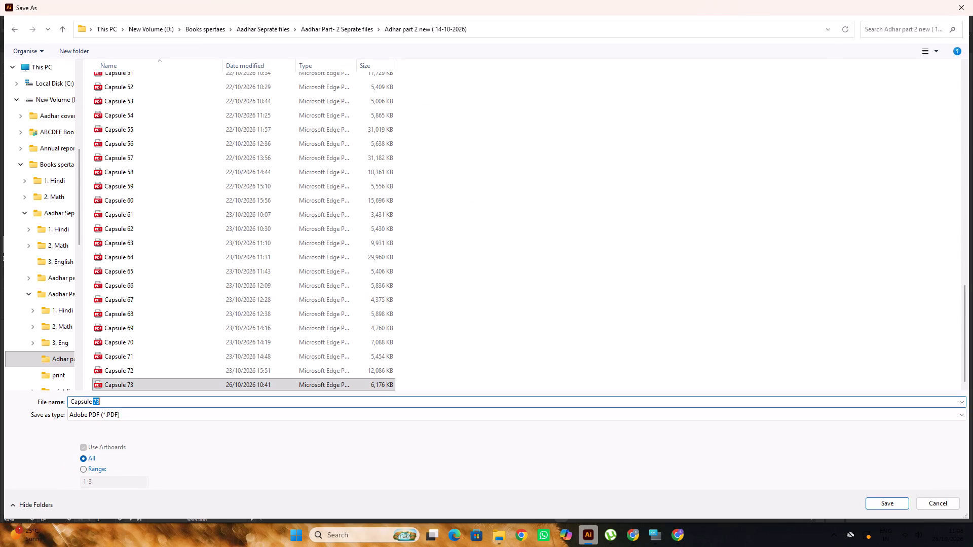
{"action": "type", "text": "74"}
{"action": "key", "text": "Return"}
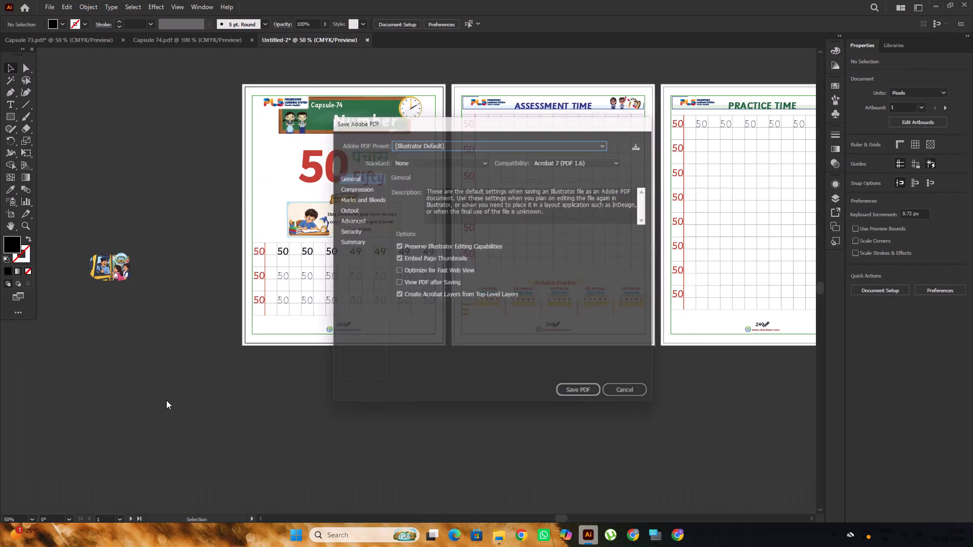
{"action": "key", "text": "Return"}
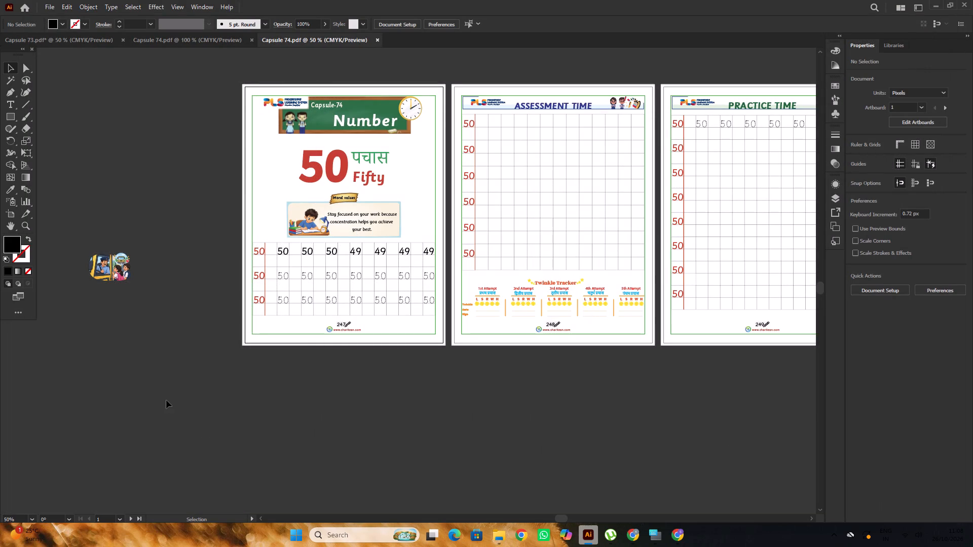
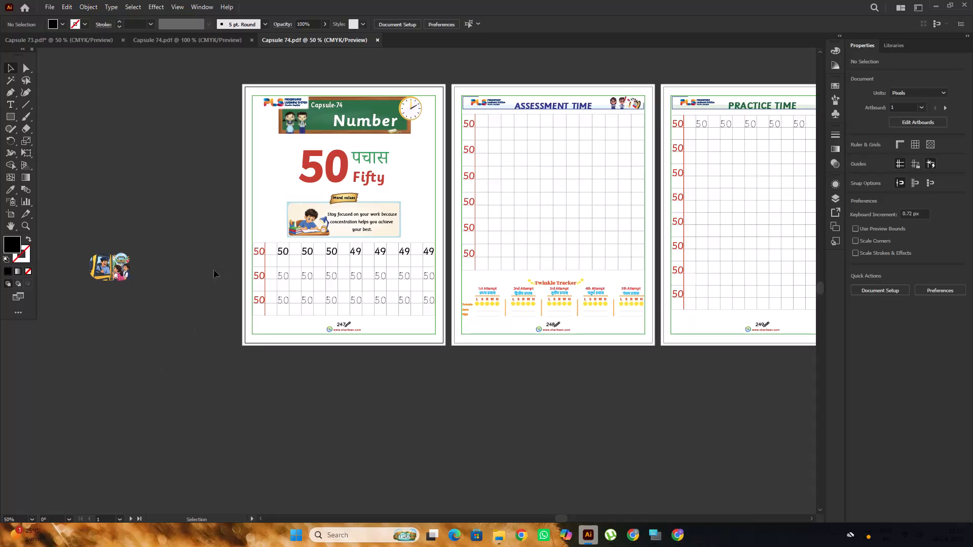
Close the duplicate Capsule 74.pdf document at 100% zoom, keeping Capsule 73 and the newly saved Capsule 74 open.
{"action": "scroll", "coordinate": [222, 284], "scroll_direction": "down", "scroll_amount": 2}
{"action": "scroll", "coordinate": [225, 281], "scroll_direction": "up", "scroll_amount": 3}
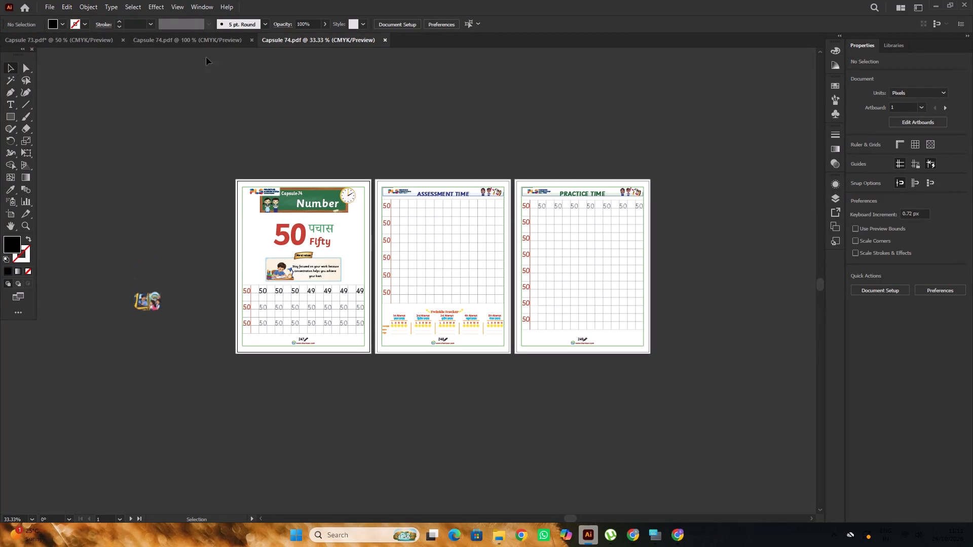
{"action": "left_click", "coordinate": [206, 48]}
{"action": "left_click", "coordinate": [225, 38]}
{"action": "left_click", "coordinate": [251, 38]}
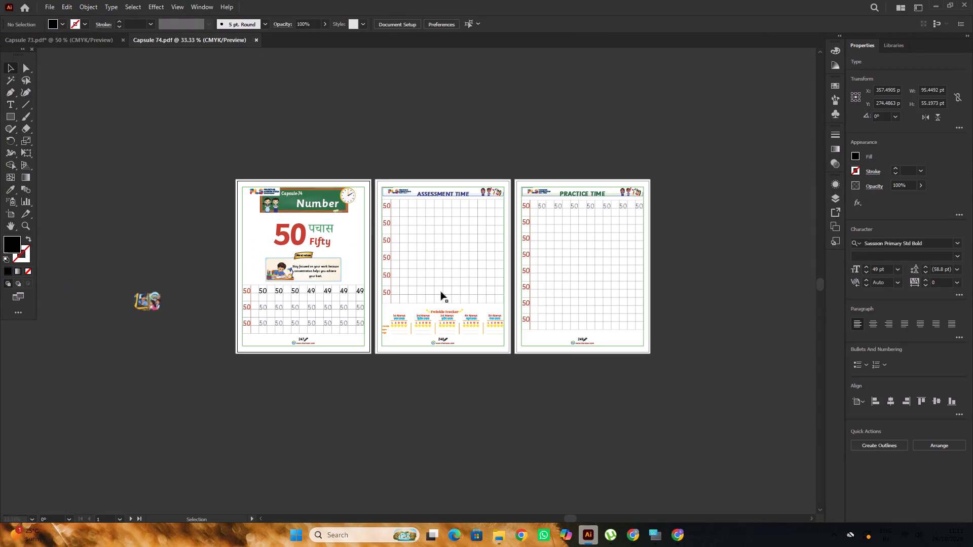
{"action": "left_click", "coordinate": [61, 43]}
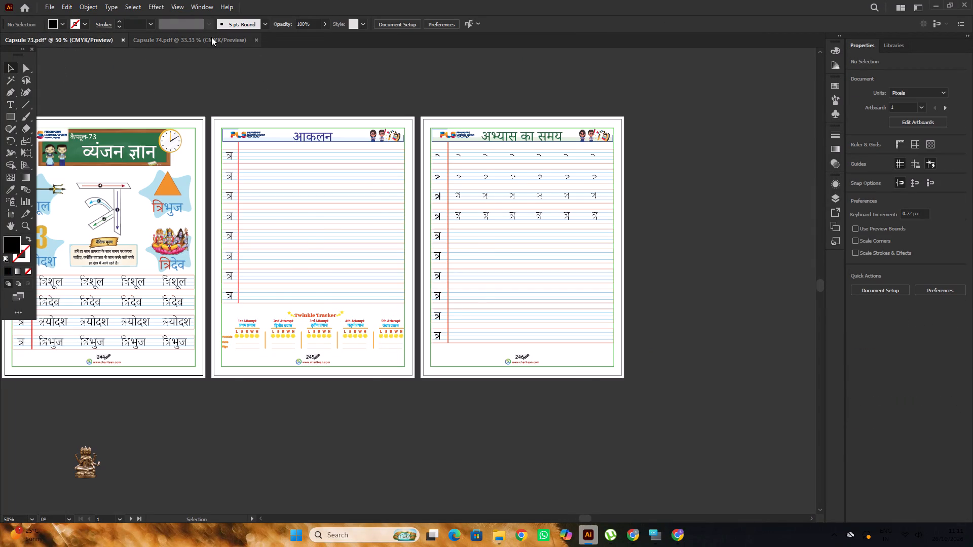
{"action": "left_click", "coordinate": [211, 37]}
Open the saved Capsule 74 PDF from the Adhar part 2 new folder and review its pages.
{"action": "left_click", "coordinate": [932, 4]}
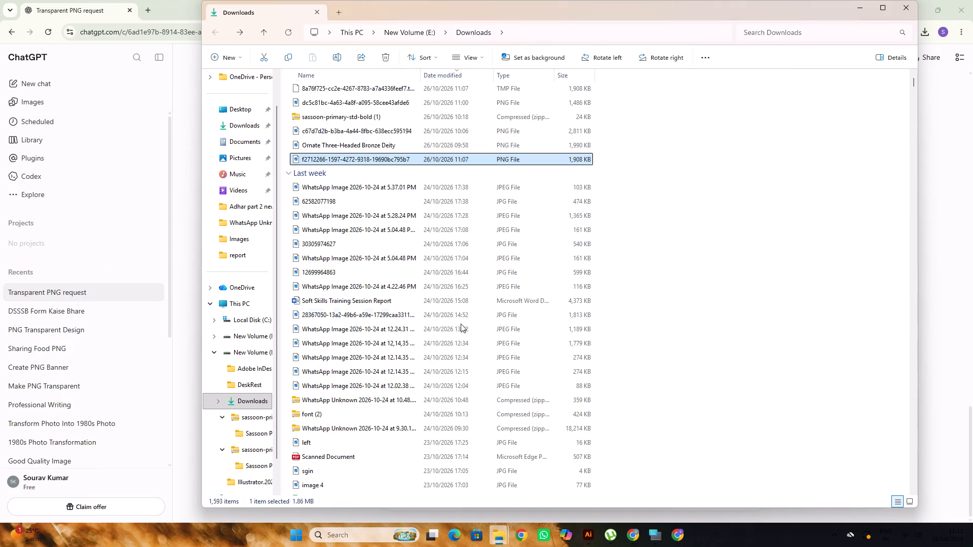
{"action": "left_click", "coordinate": [850, 13]}
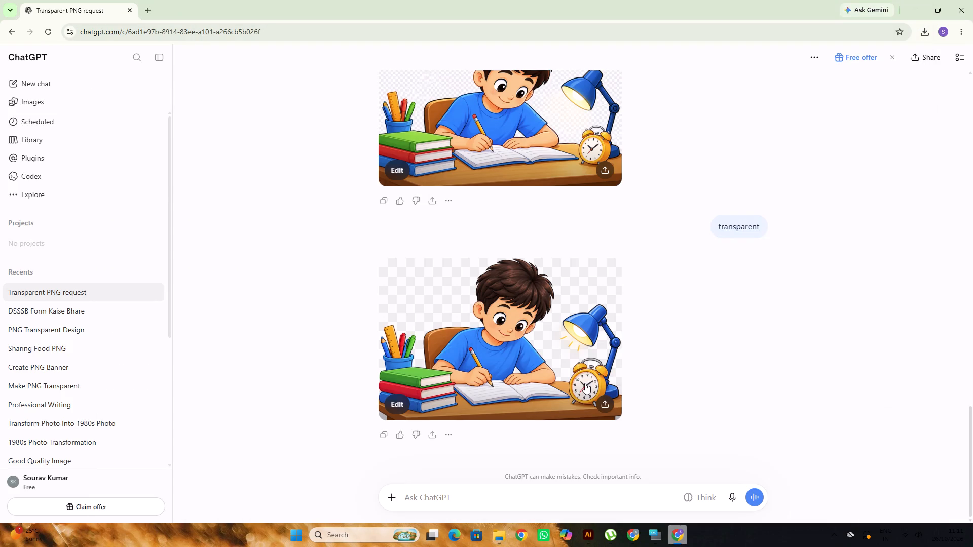
{"action": "left_click", "coordinate": [912, 5]}
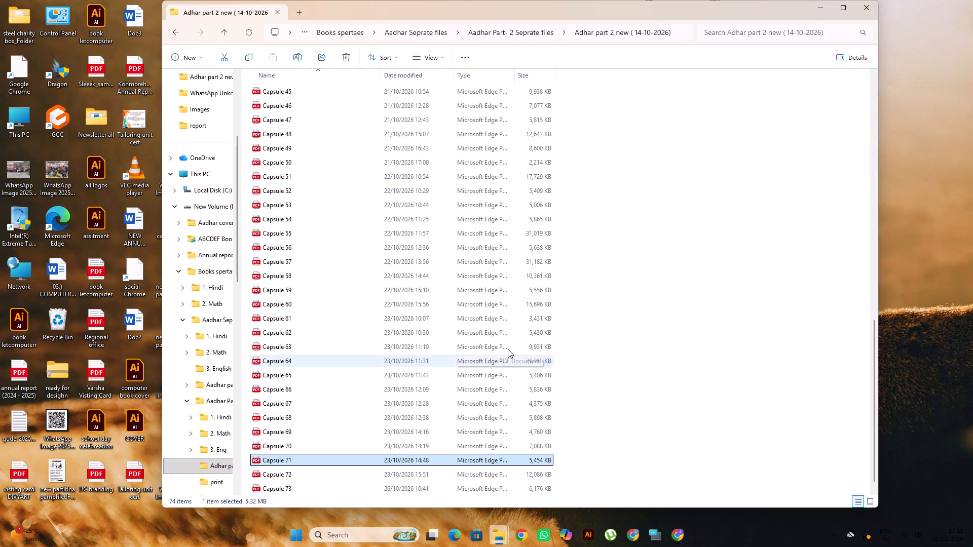
{"action": "scroll", "coordinate": [502, 341], "scroll_direction": "down", "scroll_amount": 6}
{"action": "scroll", "coordinate": [477, 407], "scroll_direction": "down", "scroll_amount": 5}
{"action": "double_click", "coordinate": [419, 487]}
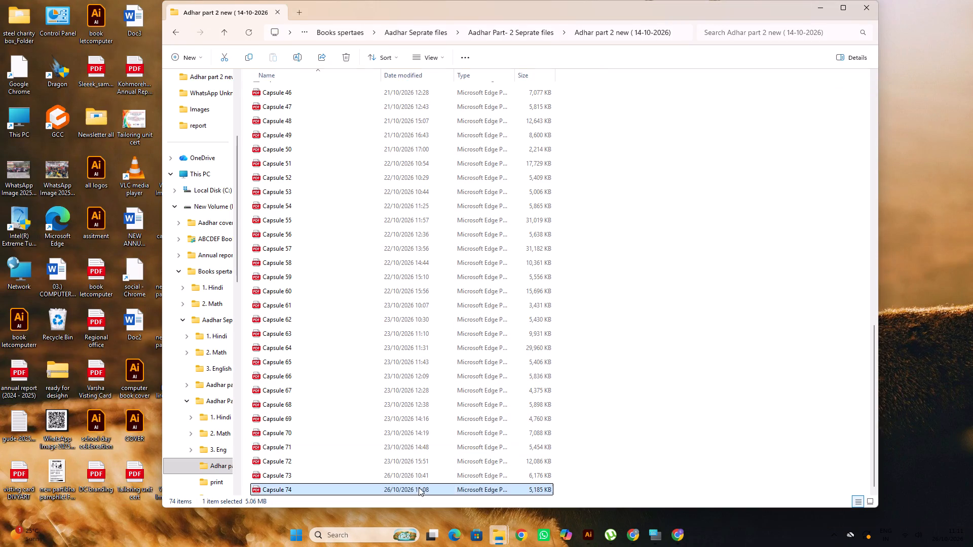
{"action": "scroll", "coordinate": [542, 260], "scroll_direction": "down", "scroll_amount": 3}
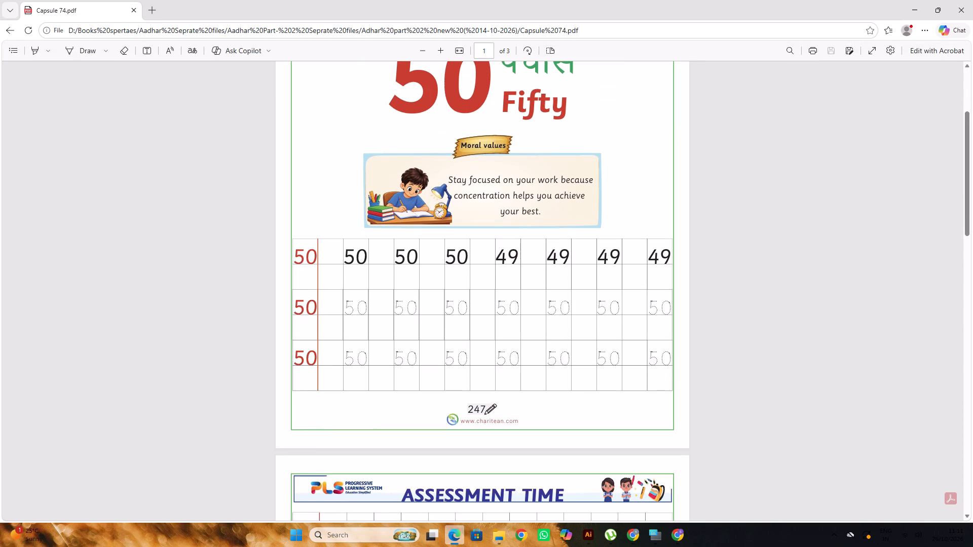
{"action": "scroll", "coordinate": [544, 264], "scroll_direction": "up", "scroll_amount": 3}
{"action": "scroll", "coordinate": [544, 265], "scroll_direction": "down", "scroll_amount": 10}
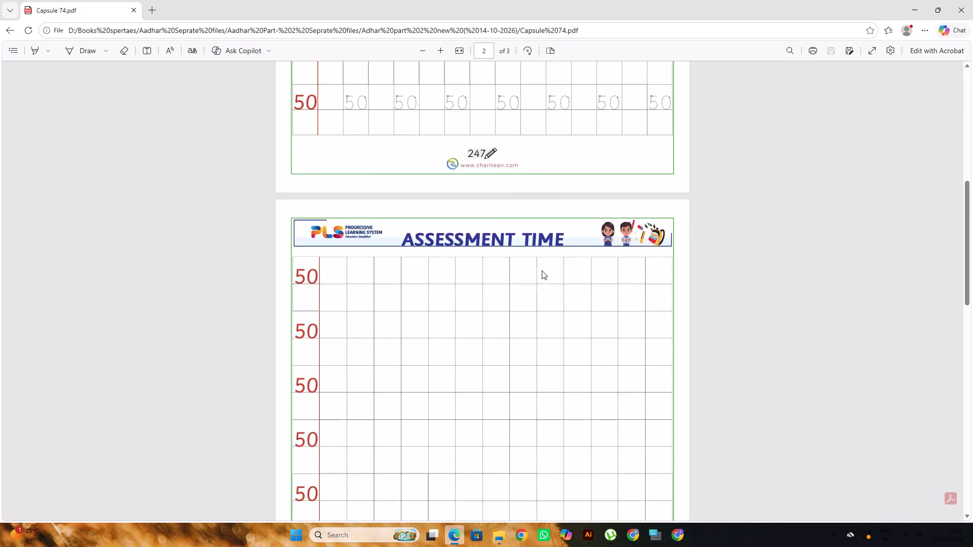
{"action": "scroll", "coordinate": [542, 270], "scroll_direction": "down", "scroll_amount": 20}
{"action": "scroll", "coordinate": [542, 270], "scroll_direction": "down", "scroll_amount": 1}
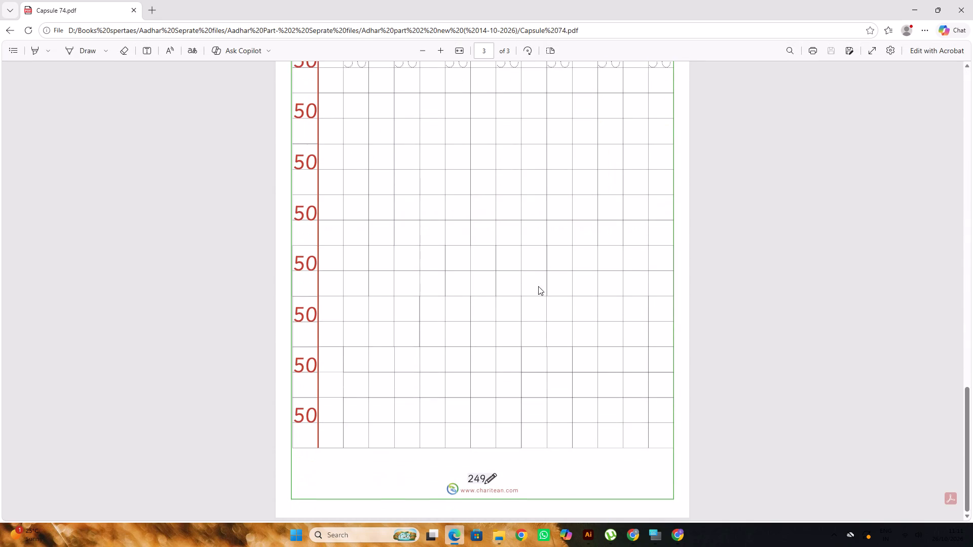
{"action": "left_click", "coordinate": [970, 2]}
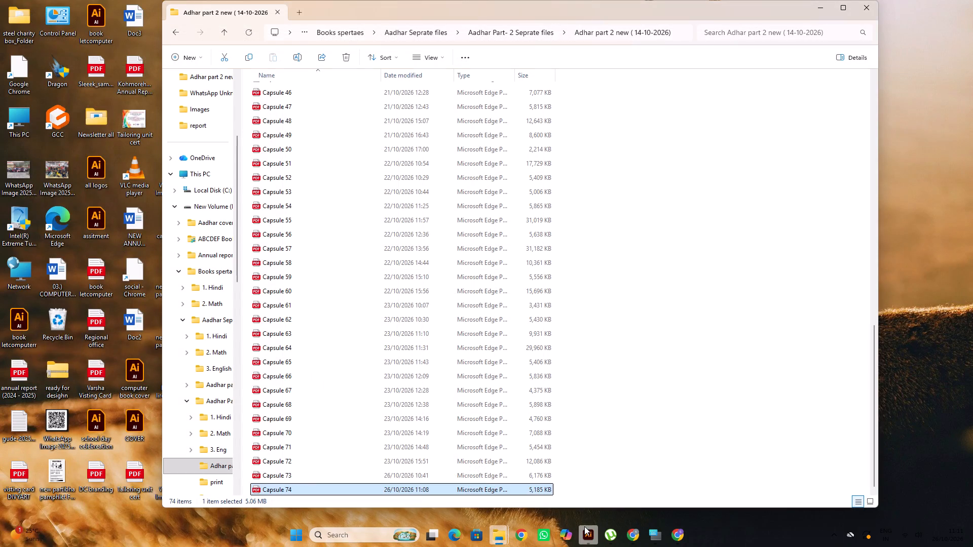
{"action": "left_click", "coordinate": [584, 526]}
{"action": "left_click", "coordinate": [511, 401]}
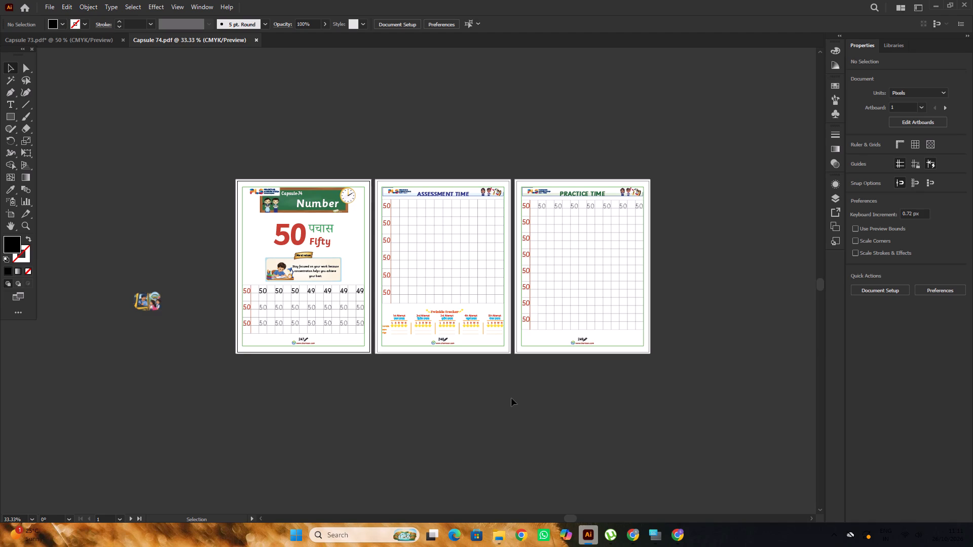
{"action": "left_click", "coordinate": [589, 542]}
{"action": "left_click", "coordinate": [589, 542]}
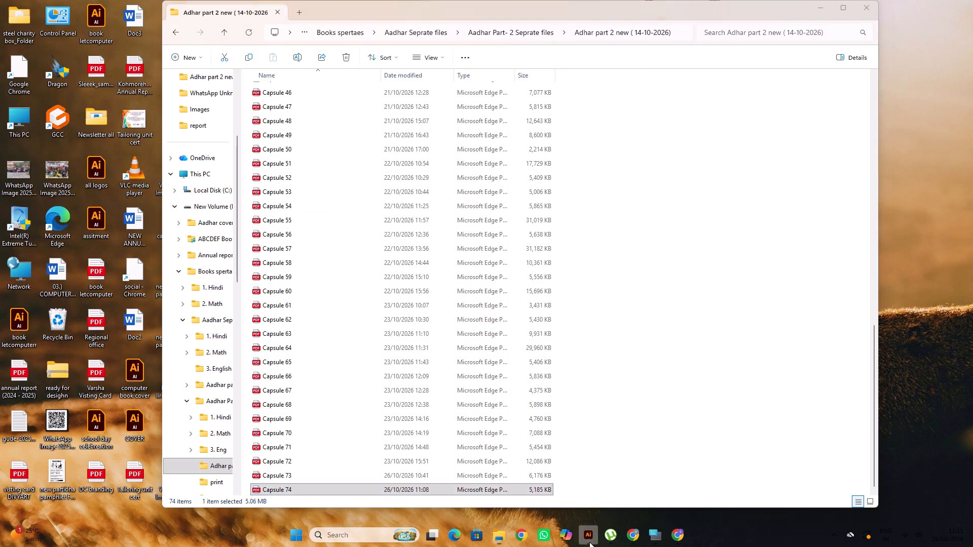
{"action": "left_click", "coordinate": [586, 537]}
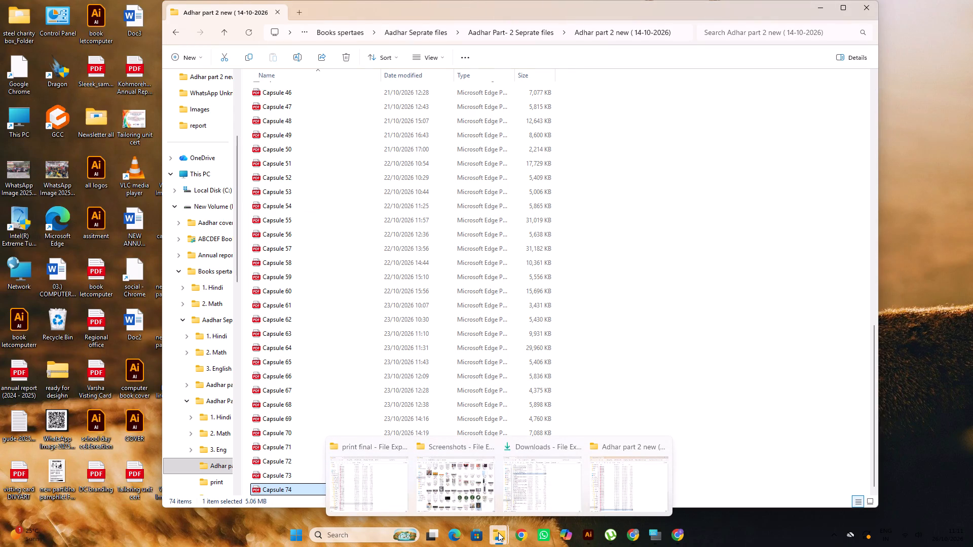
Open the Capsule 75 PDF from the print final folder in Illustrator.
{"action": "left_click", "coordinate": [347, 481]}
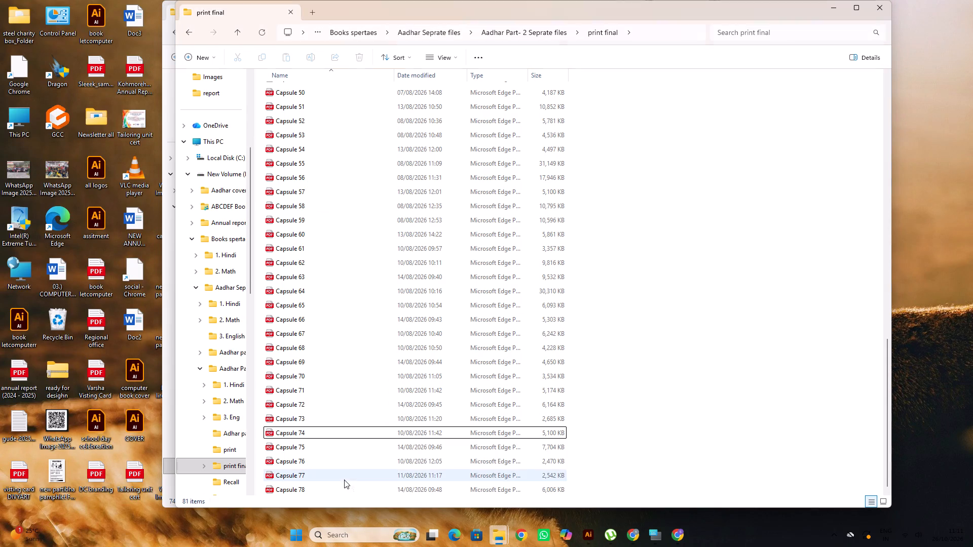
{"action": "left_click", "coordinate": [333, 442]}
{"action": "right_click", "coordinate": [333, 442]}
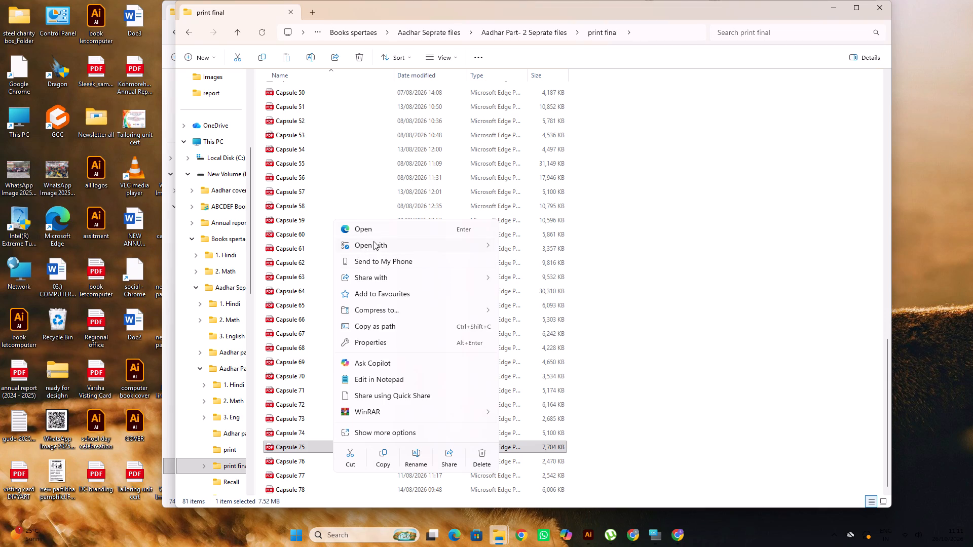
{"action": "left_click", "coordinate": [532, 247]}
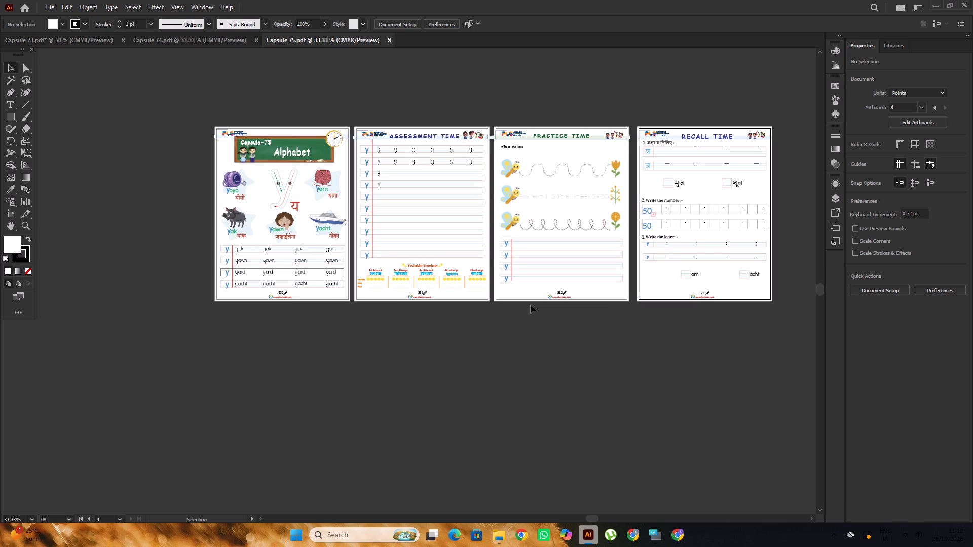
Show all hidden objects and unlock everything in Capsule 75, then look over its pages with nothing left selected.
{"action": "scroll", "coordinate": [531, 305], "scroll_direction": "down", "scroll_amount": 2, "text": "alt"}
{"action": "key", "text": "space"}
{"action": "left_click_drag", "start_coordinate": [603, 326], "coordinate": [526, 353]}
{"action": "key", "text": "ctrl+alt+3"}
{"action": "key", "text": "ctrl+alt+2"}
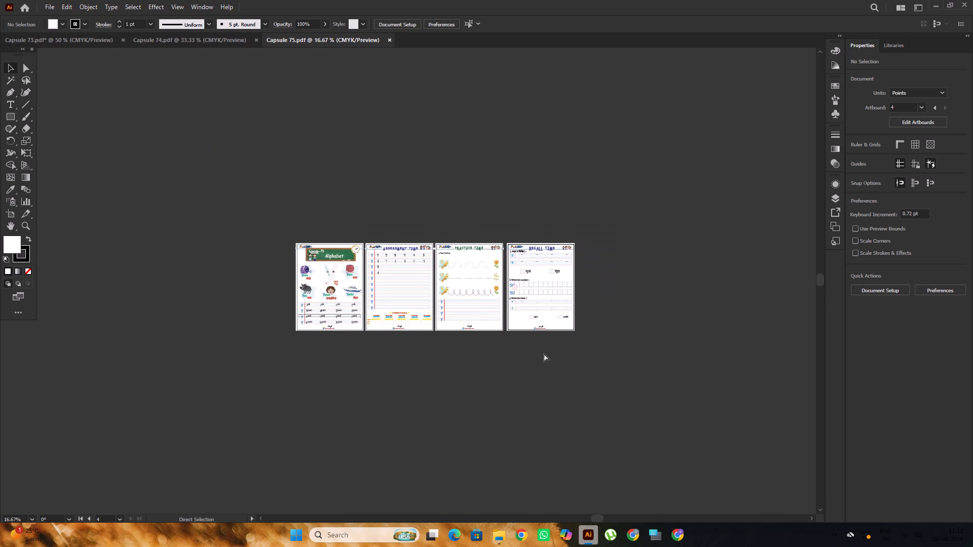
{"action": "left_click", "coordinate": [546, 353]}
{"action": "scroll", "coordinate": [539, 334], "scroll_direction": "up", "scroll_amount": 2, "text": "alt"}
{"action": "left_click", "coordinate": [502, 303]}
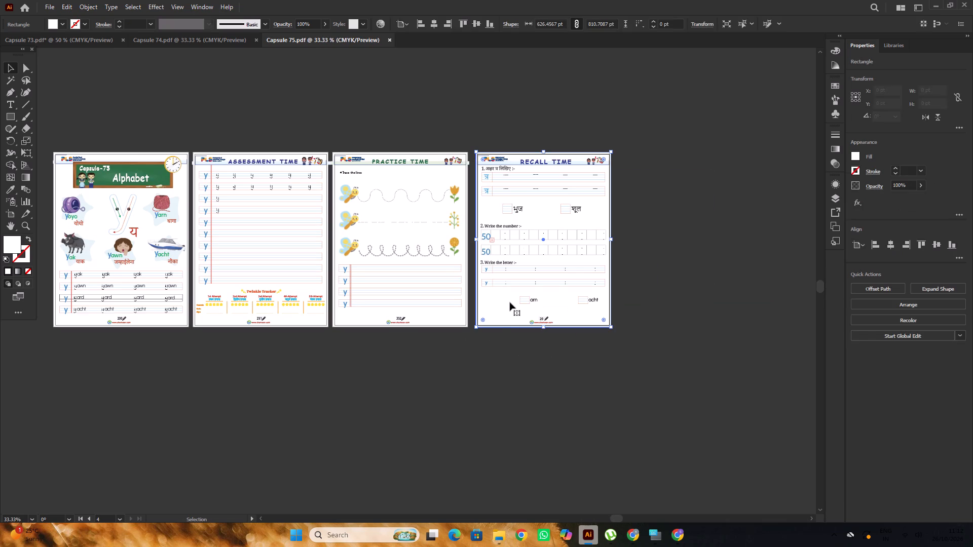
{"action": "left_click", "coordinate": [508, 369]}
{"action": "scroll", "coordinate": [509, 353], "scroll_direction": "down", "scroll_amount": 2, "text": "alt"}
{"action": "scroll", "coordinate": [484, 327], "scroll_direction": "down", "scroll_amount": 3}
{"action": "scroll", "coordinate": [461, 307], "scroll_direction": "up", "scroll_amount": 2, "text": "alt"}
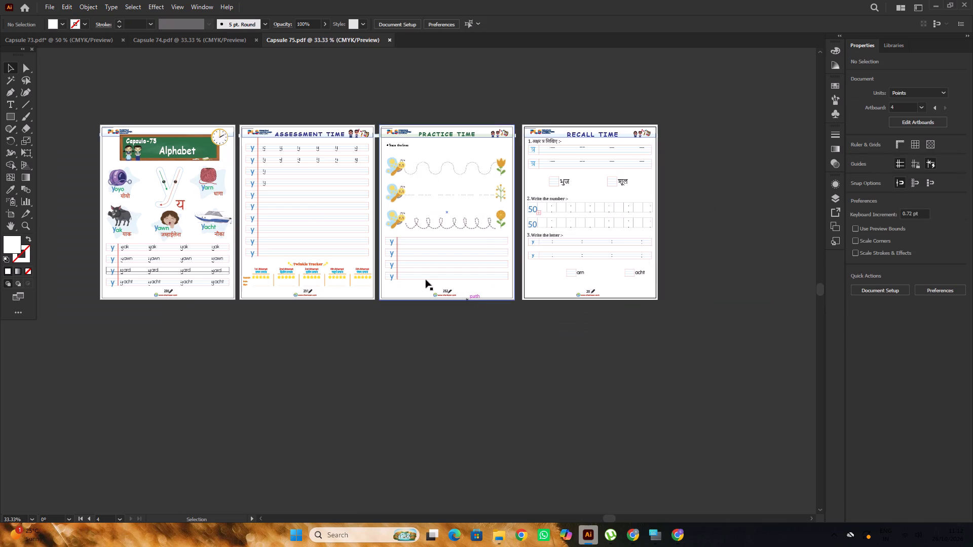
Create a new 480 × 672 px CMYK document with one artboard and 300 ppi raster effects.
{"action": "left_click", "coordinate": [50, 5]}
{"action": "left_click", "coordinate": [74, 17]}
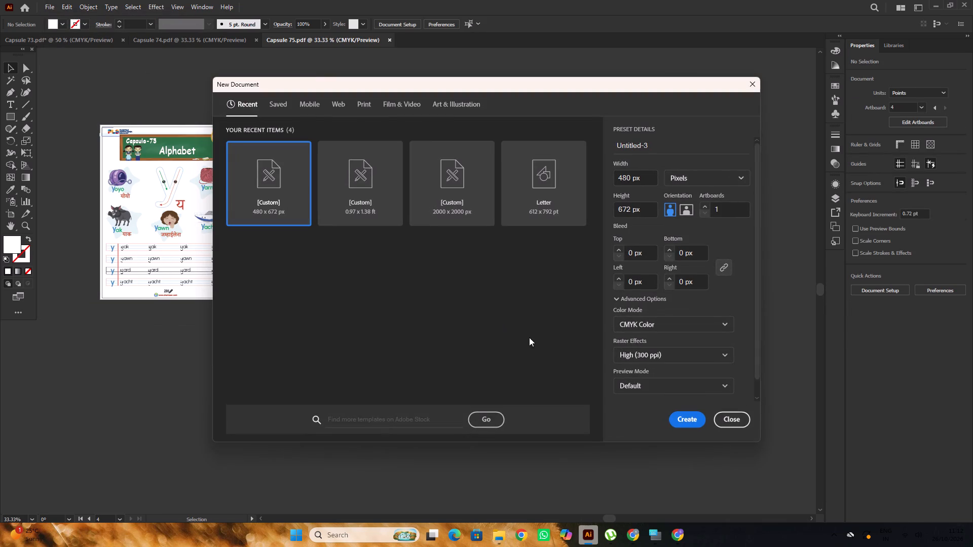
{"action": "left_click", "coordinate": [690, 417]}
{"action": "scroll", "coordinate": [476, 328], "scroll_direction": "down", "scroll_amount": 3, "text": "alt"}
{"action": "left_click", "coordinate": [591, 319]}
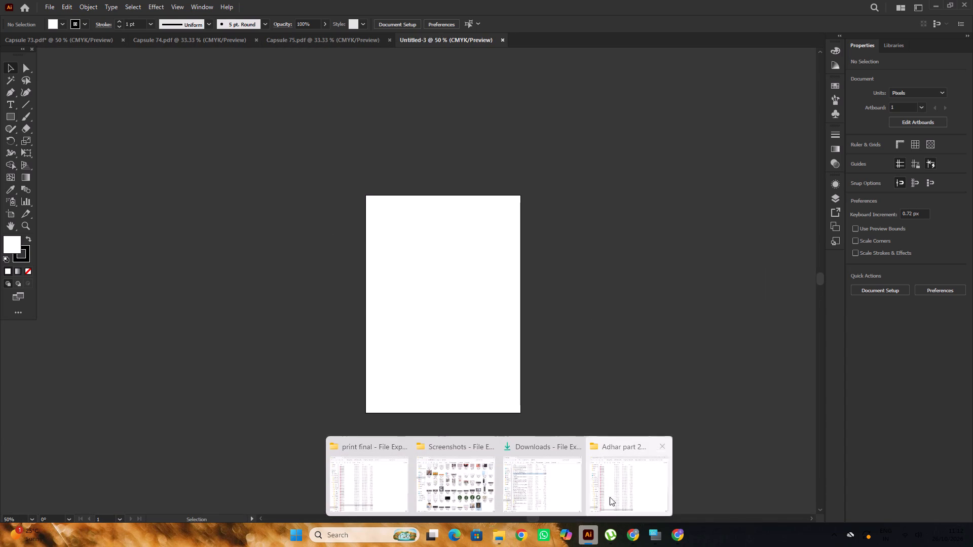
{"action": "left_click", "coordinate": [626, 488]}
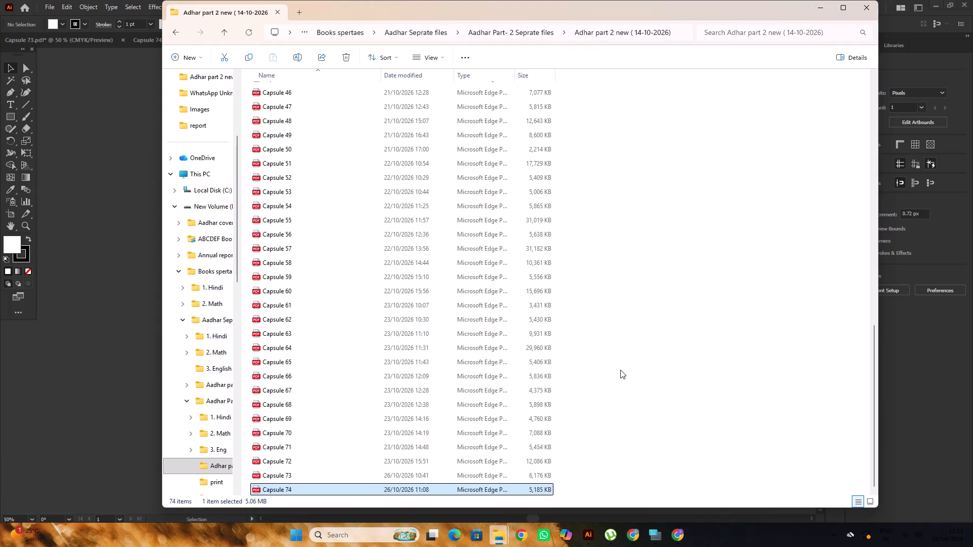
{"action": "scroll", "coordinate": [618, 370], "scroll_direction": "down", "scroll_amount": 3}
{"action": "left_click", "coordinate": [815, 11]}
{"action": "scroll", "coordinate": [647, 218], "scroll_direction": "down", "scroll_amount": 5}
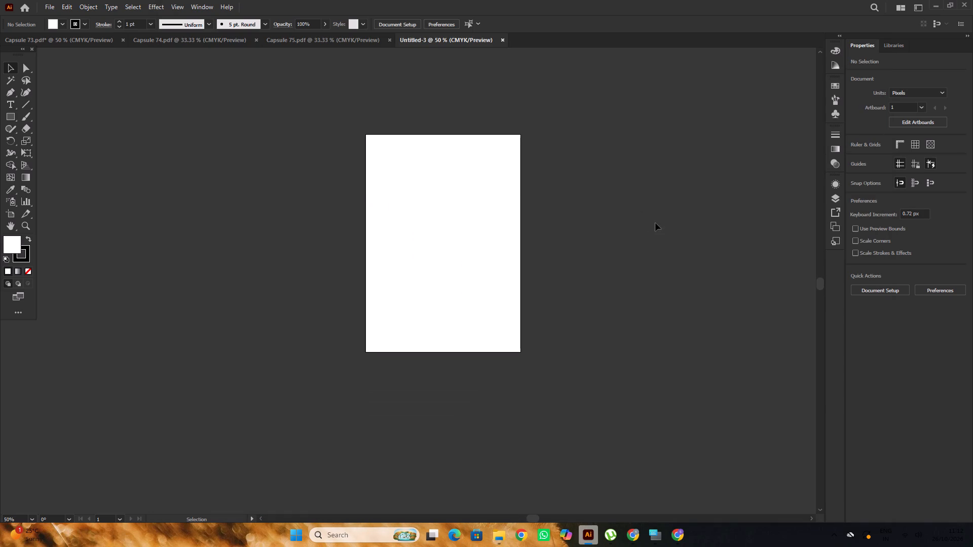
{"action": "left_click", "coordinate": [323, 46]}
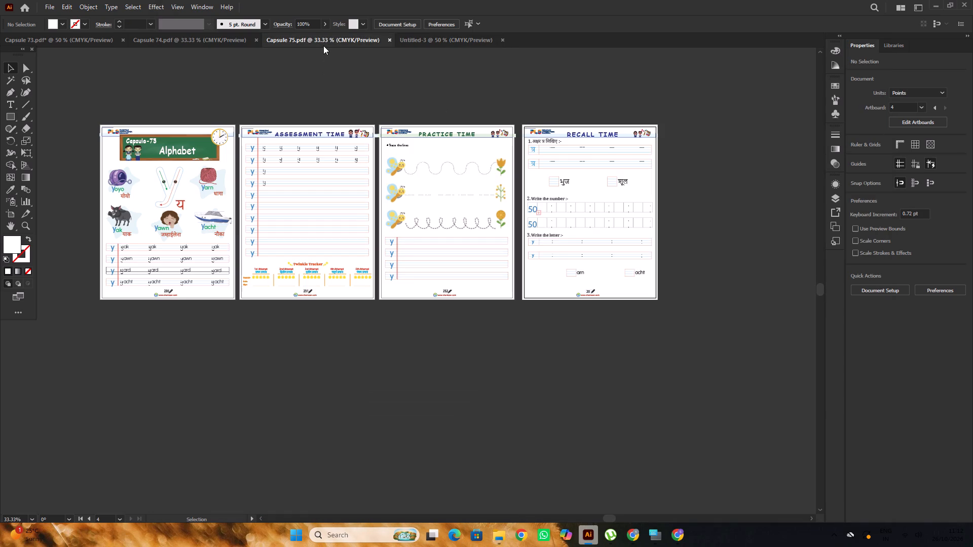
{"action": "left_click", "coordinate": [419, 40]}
Look at the earlier Capsule 74 and Capsule 75 PDFs in the print final folder.
{"action": "left_click", "coordinate": [932, 1]}
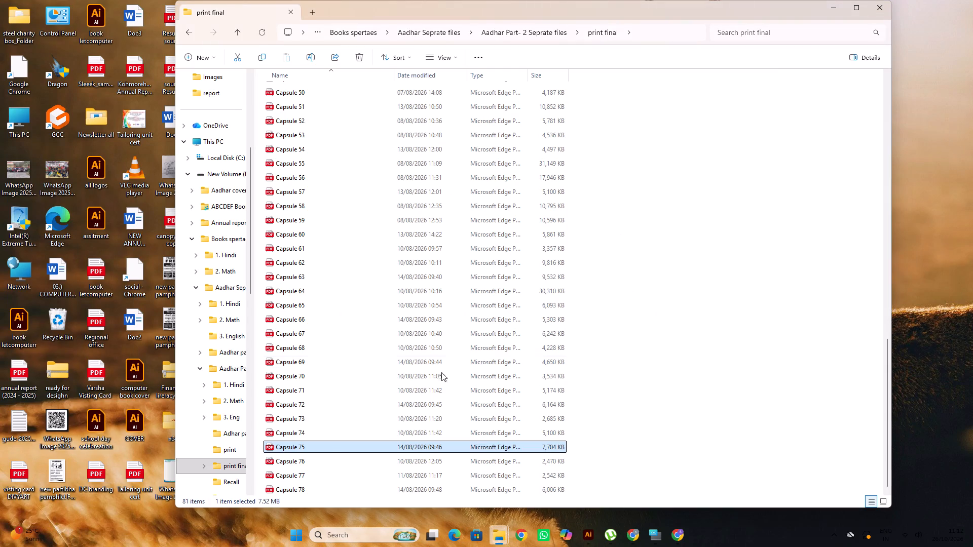
{"action": "scroll", "coordinate": [337, 444], "scroll_direction": "down", "scroll_amount": 4}
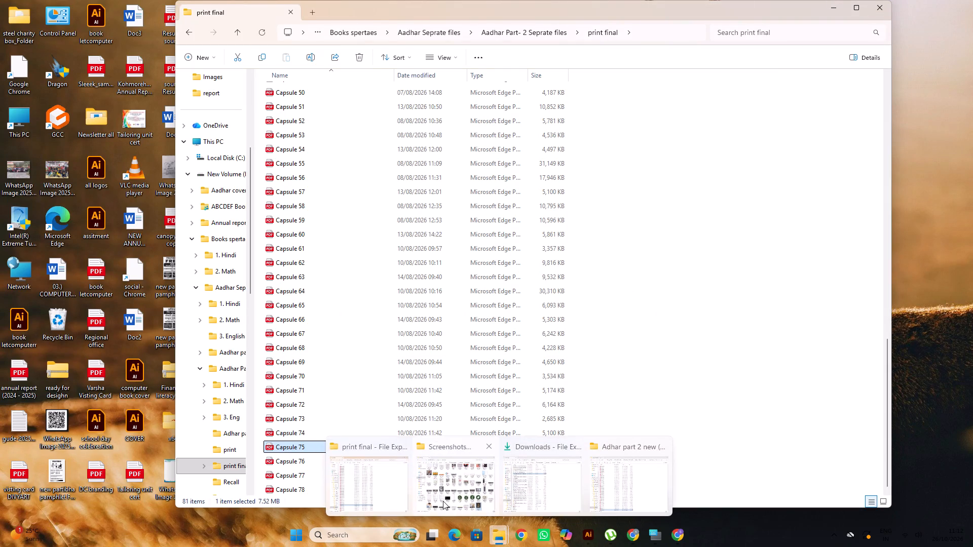
{"action": "left_click", "coordinate": [355, 476]}
{"action": "double_click", "coordinate": [309, 435]}
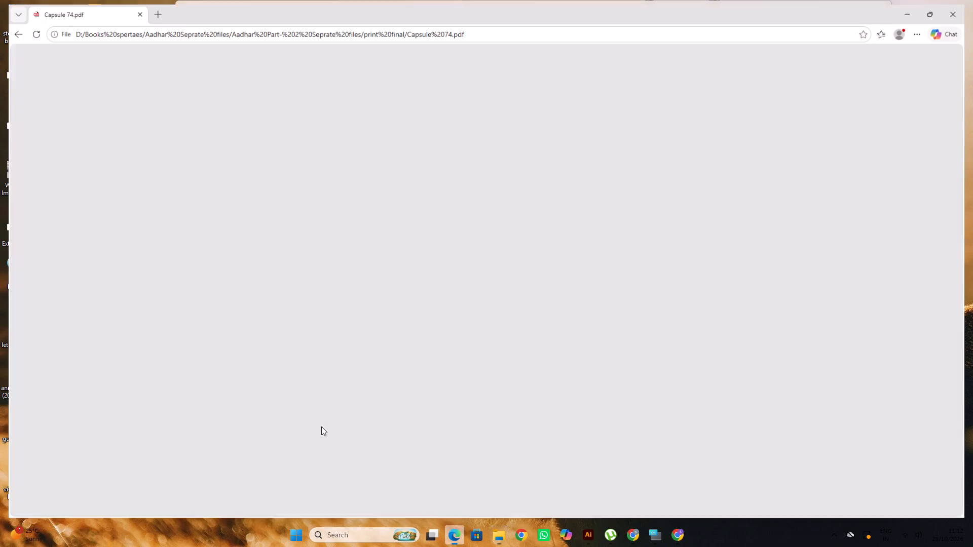
{"action": "scroll", "coordinate": [400, 263], "scroll_direction": "down", "scroll_amount": 5}
{"action": "left_click", "coordinate": [948, 9]}
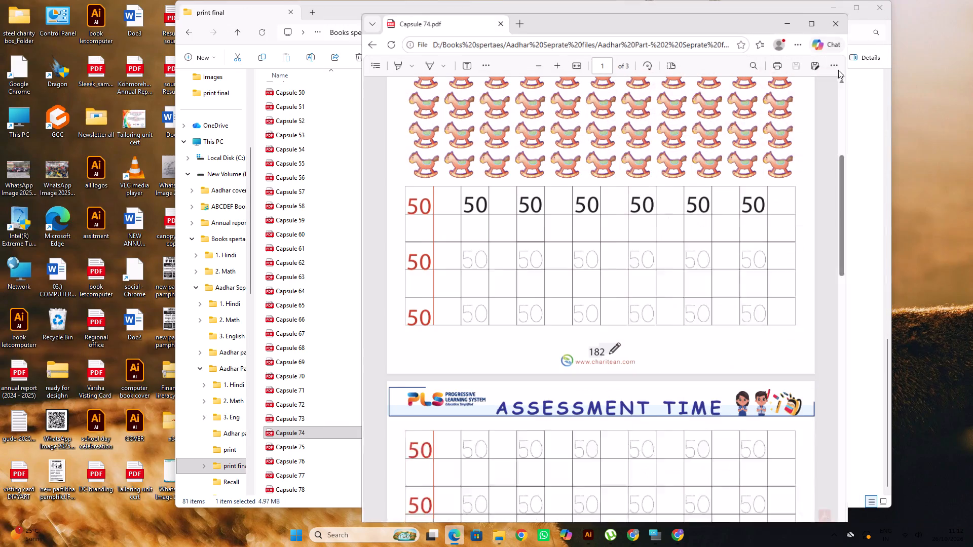
{"action": "left_click", "coordinate": [833, 21]}
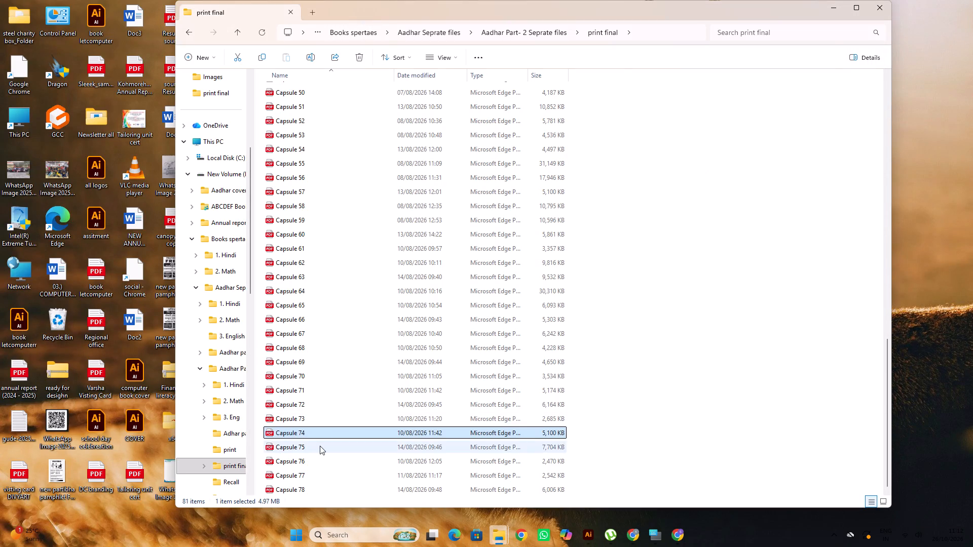
{"action": "double_click", "coordinate": [320, 446]}
{"action": "left_click", "coordinate": [827, 30]}
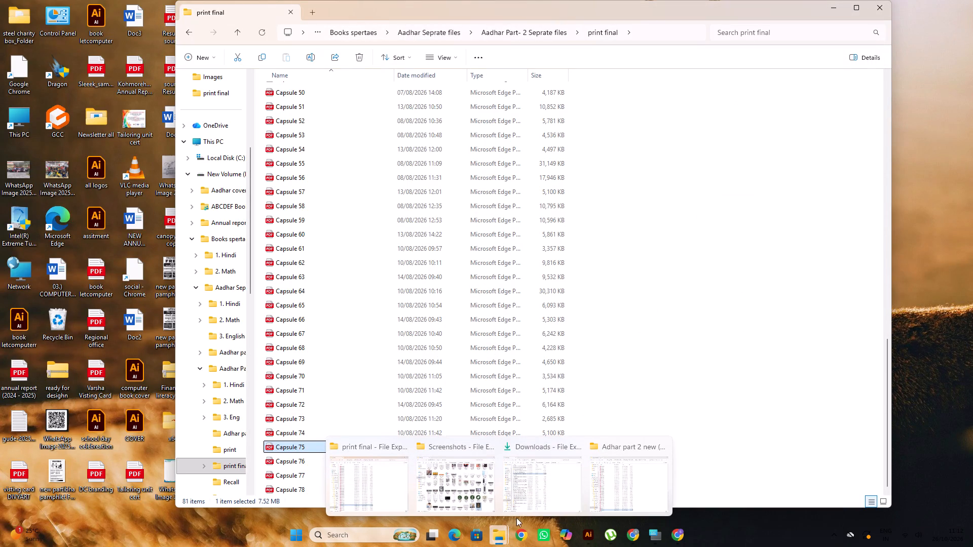
Open the Capsule 72 PDF from the Adhar part 2 new folder and check its exercise pages.
{"action": "left_click", "coordinate": [614, 488]}
{"action": "scroll", "coordinate": [393, 370], "scroll_direction": "down", "scroll_amount": 5}
{"action": "double_click", "coordinate": [303, 458]}
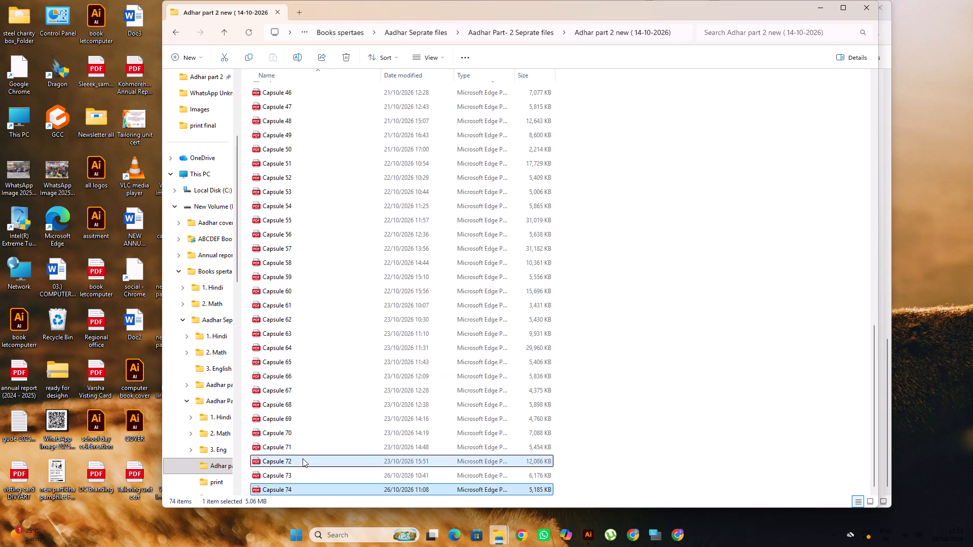
{"action": "scroll", "coordinate": [724, 118], "scroll_direction": "up", "scroll_amount": 3}
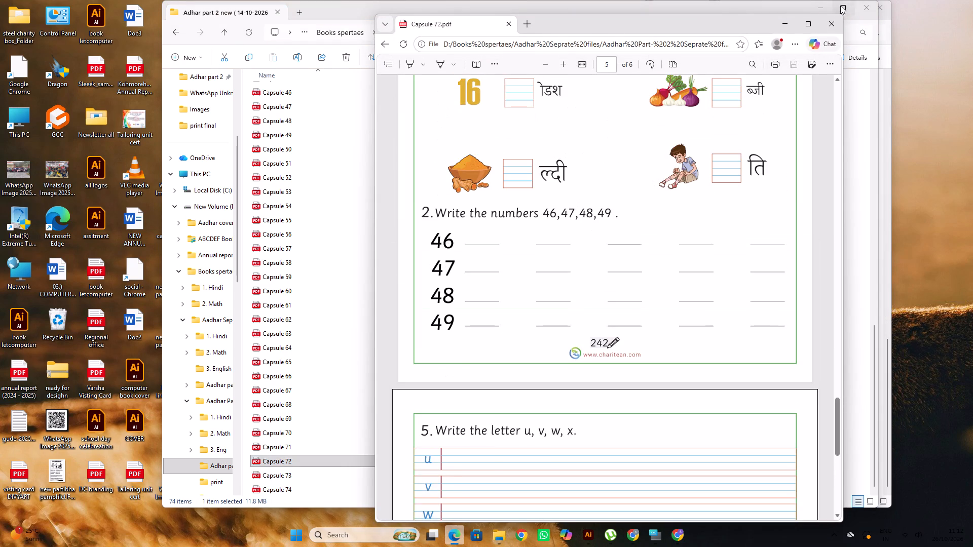
{"action": "left_click", "coordinate": [826, 22]}
Reopen the Capsule 72 PDF from the Adhar part 2 new folder in a maximised window and go back to its opening Alphabet page.
{"action": "right_click", "coordinate": [302, 462]}
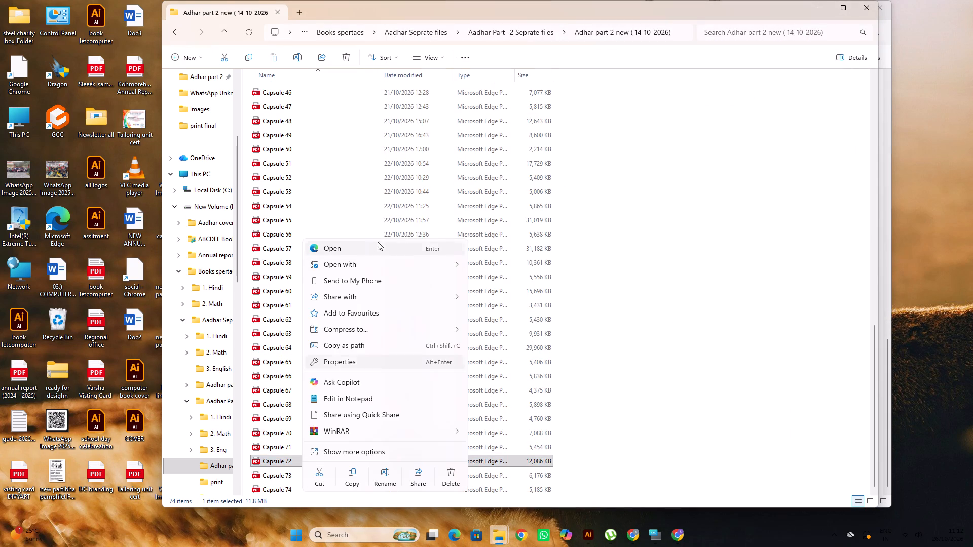
{"action": "left_click", "coordinate": [569, 232]}
{"action": "double_click", "coordinate": [360, 459]}
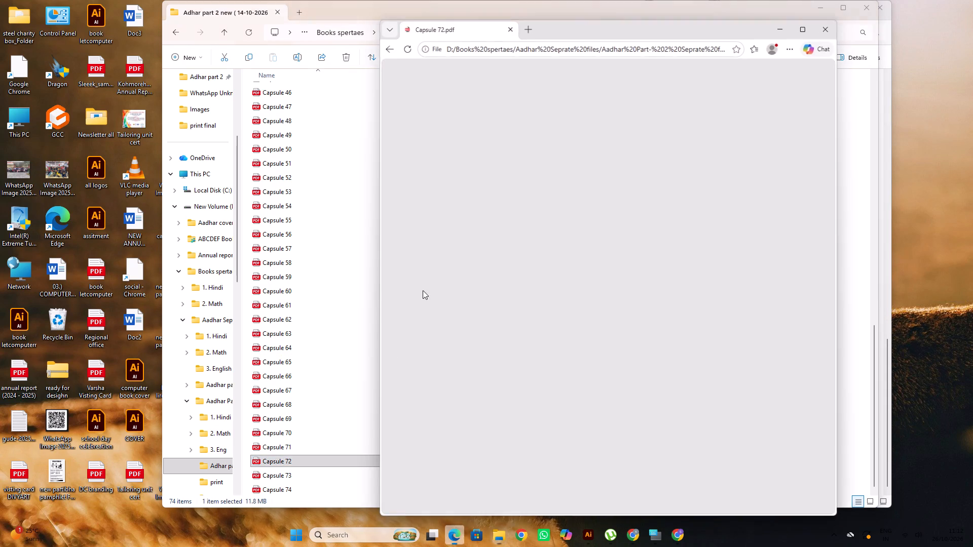
{"action": "left_click", "coordinate": [807, 25]}
{"action": "scroll", "coordinate": [466, 243], "scroll_direction": "up", "scroll_amount": 10}
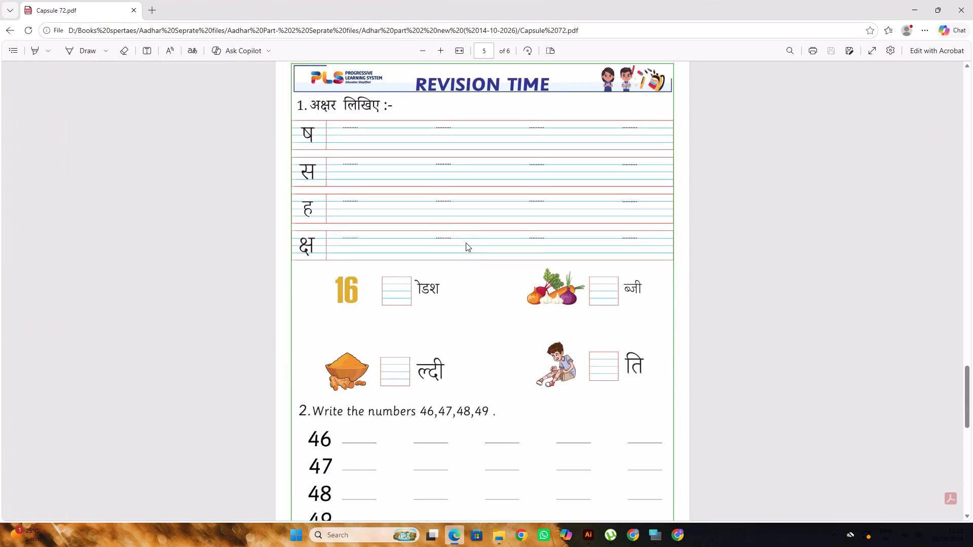
{"action": "scroll", "coordinate": [466, 243], "scroll_direction": "up", "scroll_amount": 20}
{"action": "scroll", "coordinate": [466, 243], "scroll_direction": "up", "scroll_amount": 18}
{"action": "scroll", "coordinate": [466, 243], "scroll_direction": "up", "scroll_amount": 8}
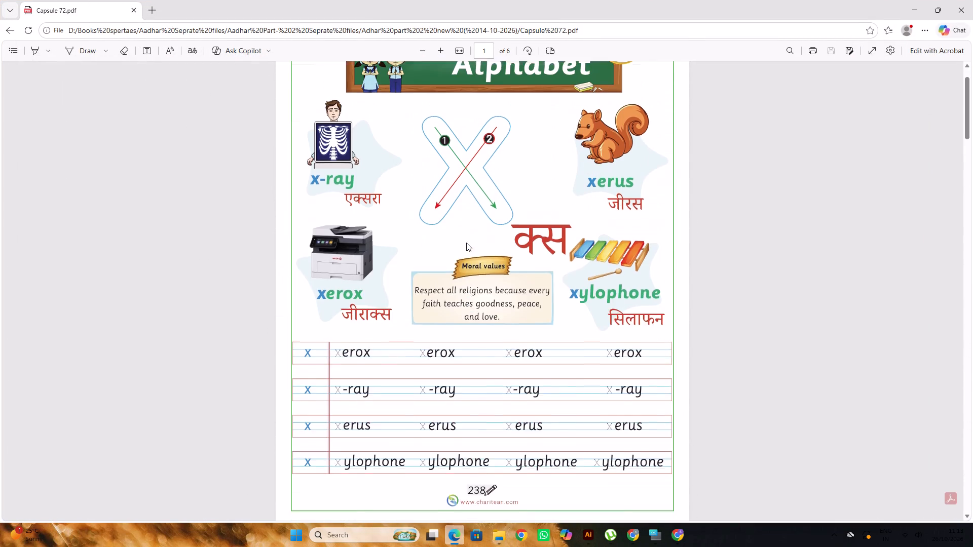
{"action": "scroll", "coordinate": [466, 243], "scroll_direction": "down", "scroll_amount": 2}
{"action": "scroll", "coordinate": [466, 243], "scroll_direction": "up", "scroll_amount": 2}
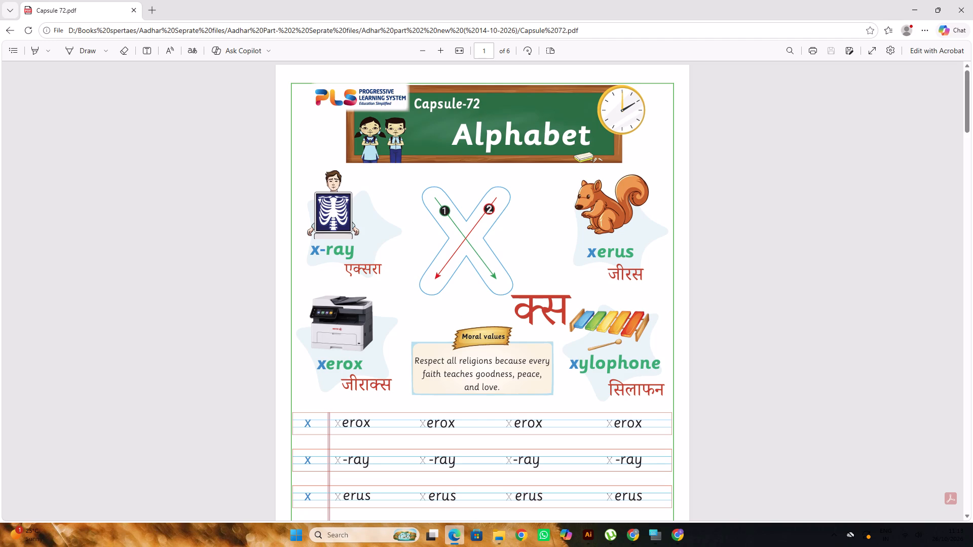
{"action": "scroll", "coordinate": [469, 338], "scroll_direction": "down", "scroll_amount": 2}
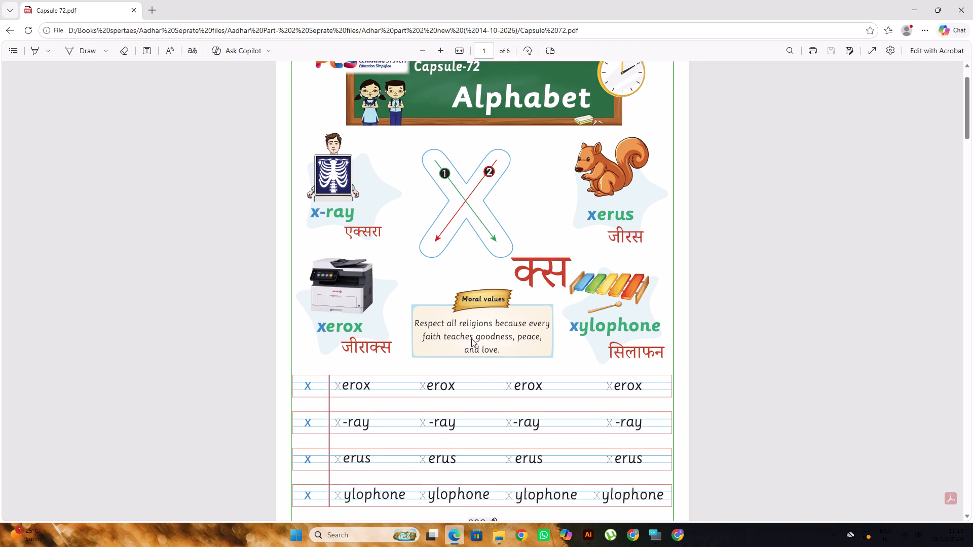
{"action": "scroll", "coordinate": [471, 338], "scroll_direction": "down", "scroll_amount": 6}
{"action": "scroll", "coordinate": [469, 314], "scroll_direction": "up", "scroll_amount": 3}
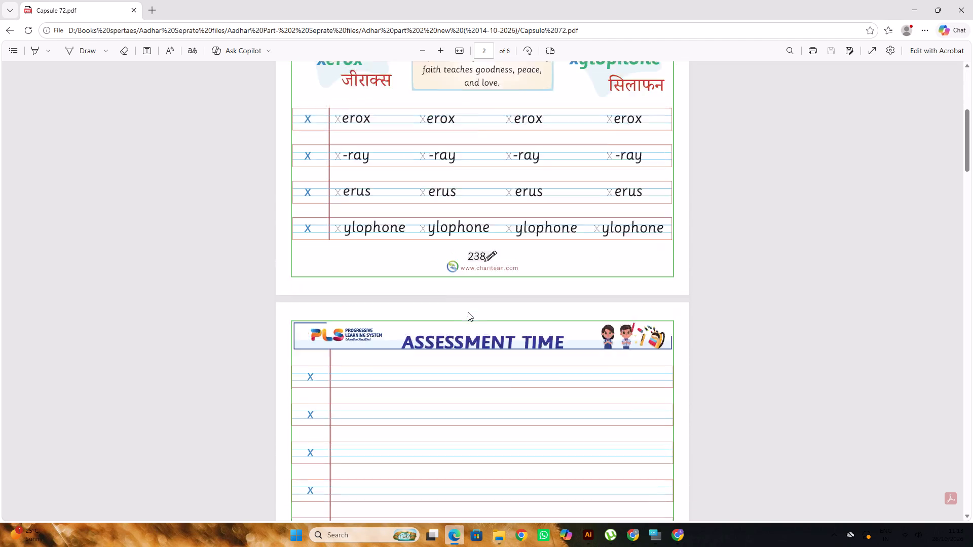
{"action": "scroll", "coordinate": [474, 269], "scroll_direction": "down", "scroll_amount": 4}
{"action": "scroll", "coordinate": [474, 268], "scroll_direction": "up", "scroll_amount": 3}
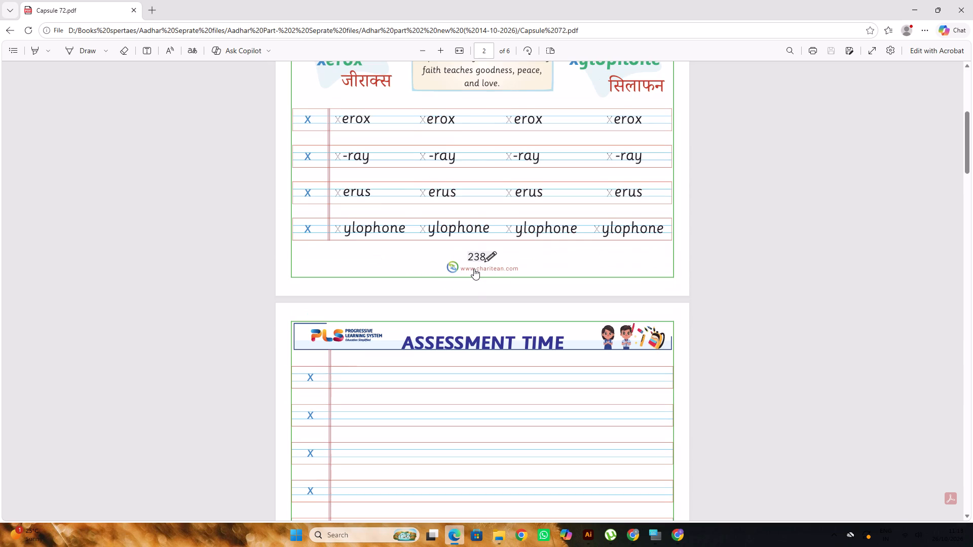
{"action": "scroll", "coordinate": [474, 268], "scroll_direction": "up", "scroll_amount": 4}
{"action": "scroll", "coordinate": [480, 297], "scroll_direction": "down", "scroll_amount": 3}
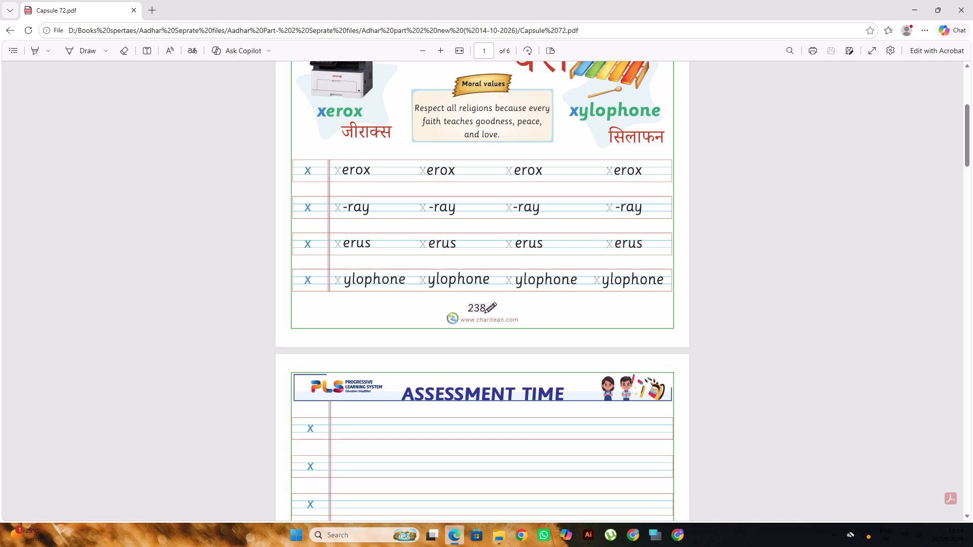
{"action": "scroll", "coordinate": [495, 283], "scroll_direction": "down", "scroll_amount": 2}
{"action": "scroll", "coordinate": [495, 283], "scroll_direction": "up", "scroll_amount": 3}
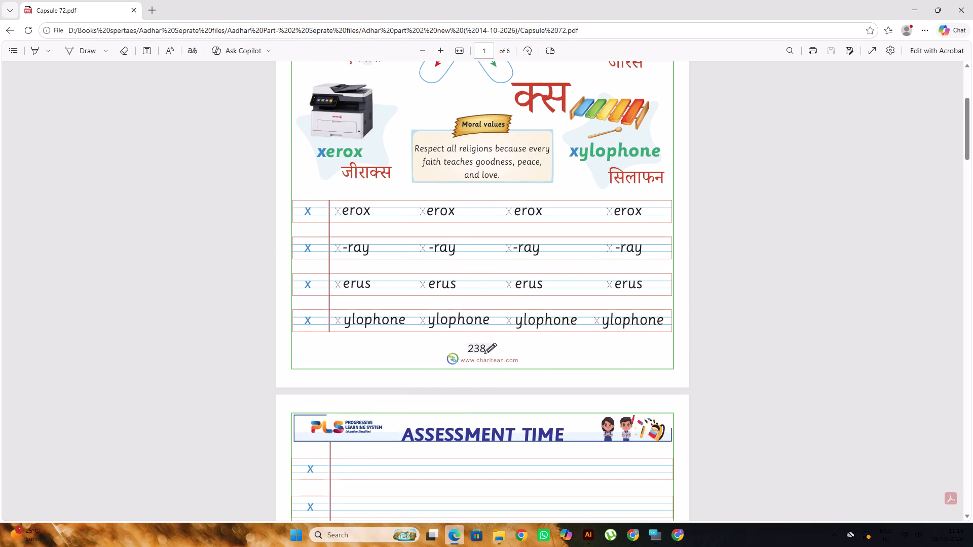
{"action": "scroll", "coordinate": [453, 248], "scroll_direction": "down", "scroll_amount": 6}
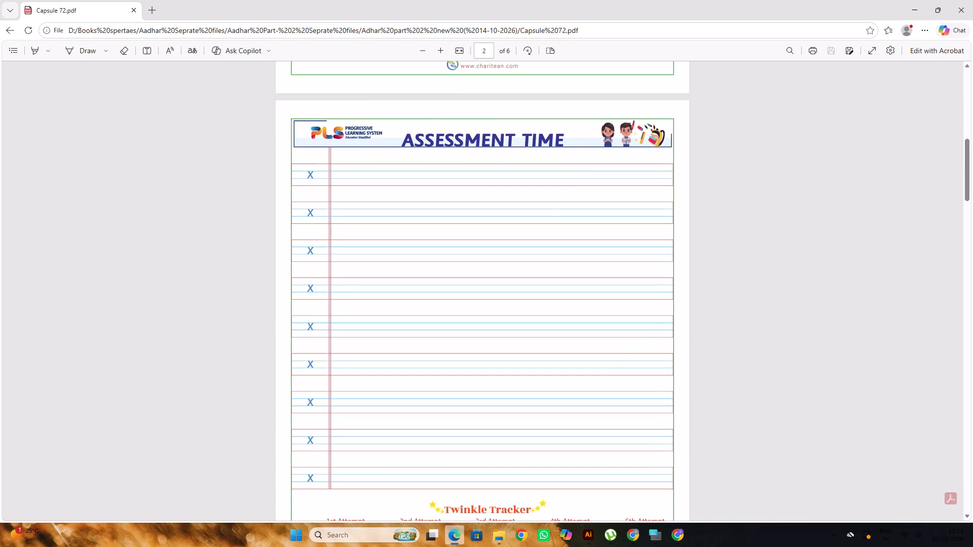